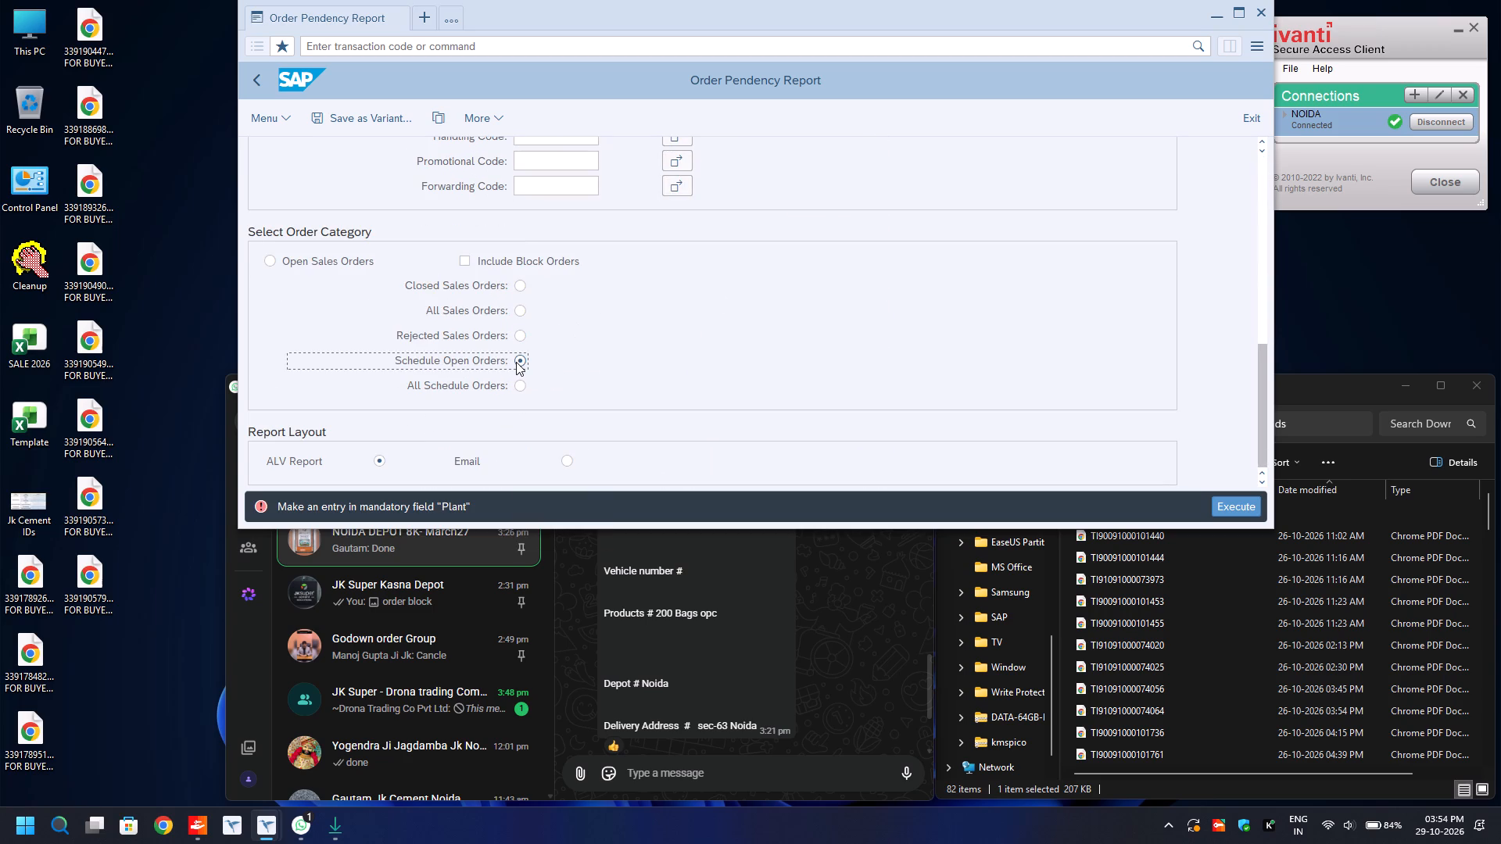
key("F8")
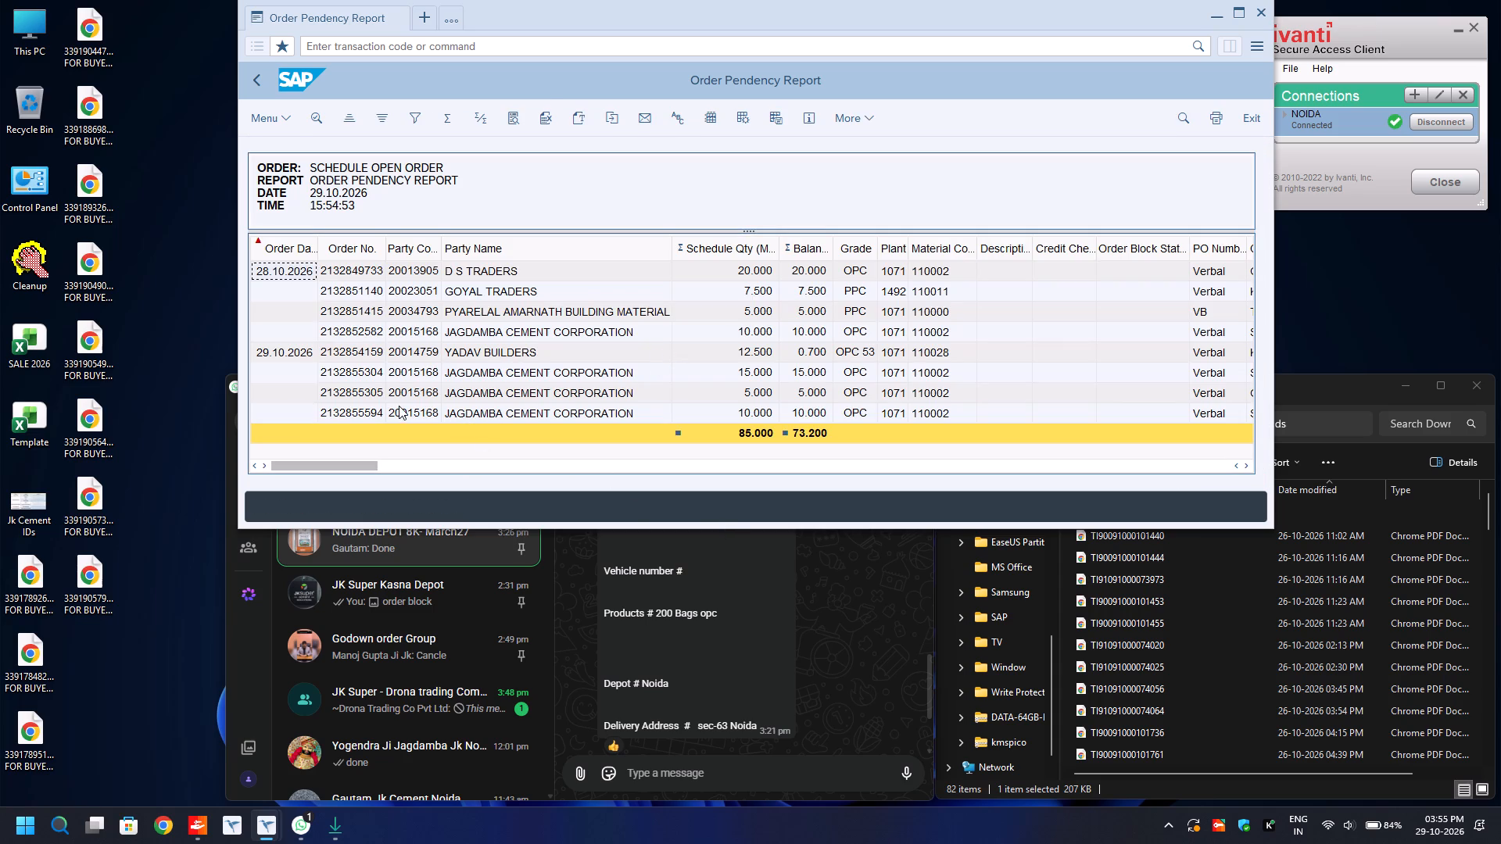
left_click(346, 411)
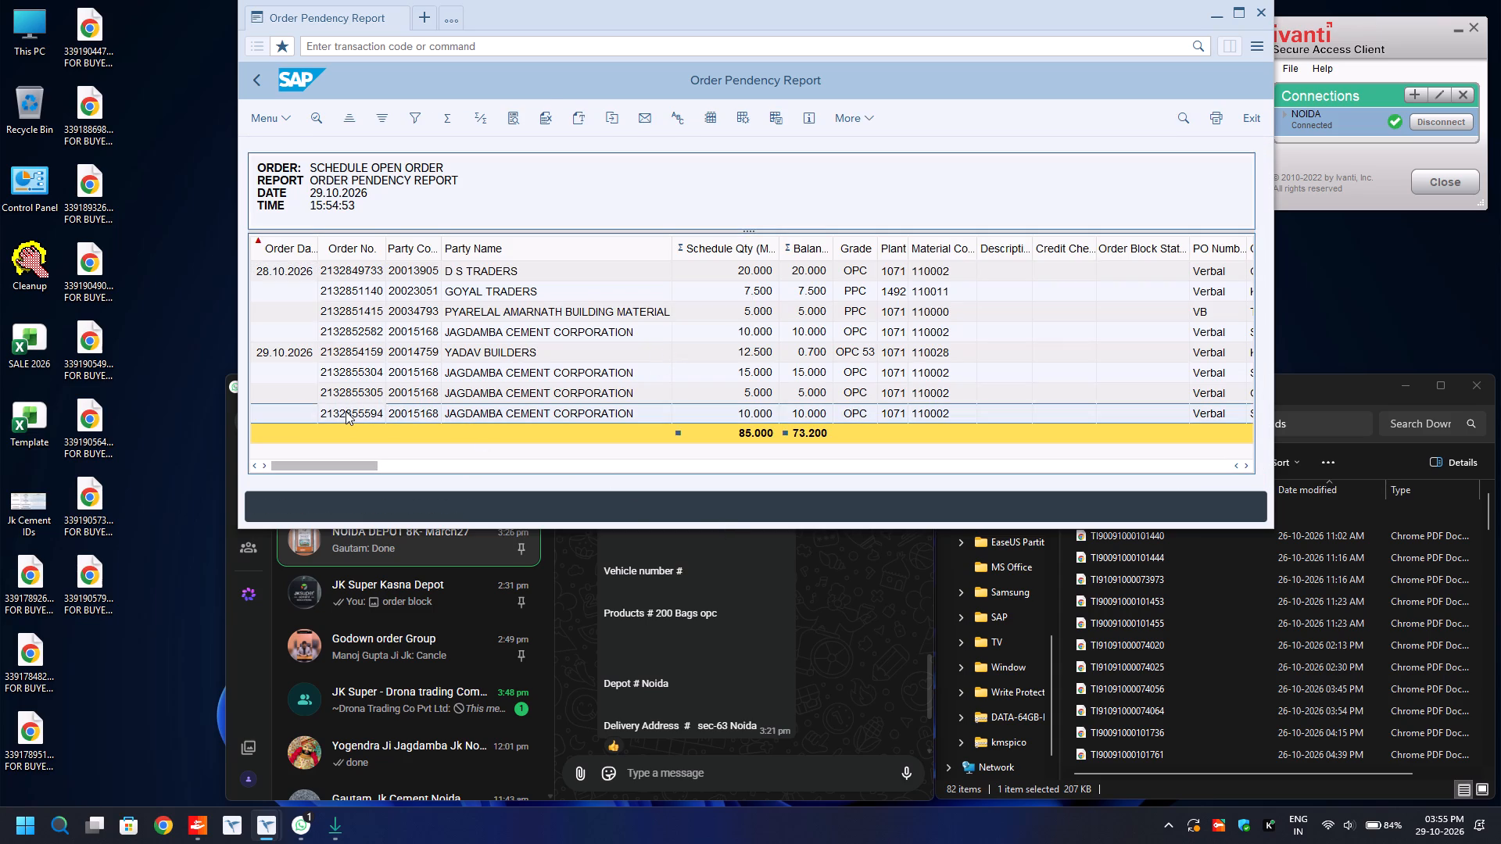
key("ctrl+y")
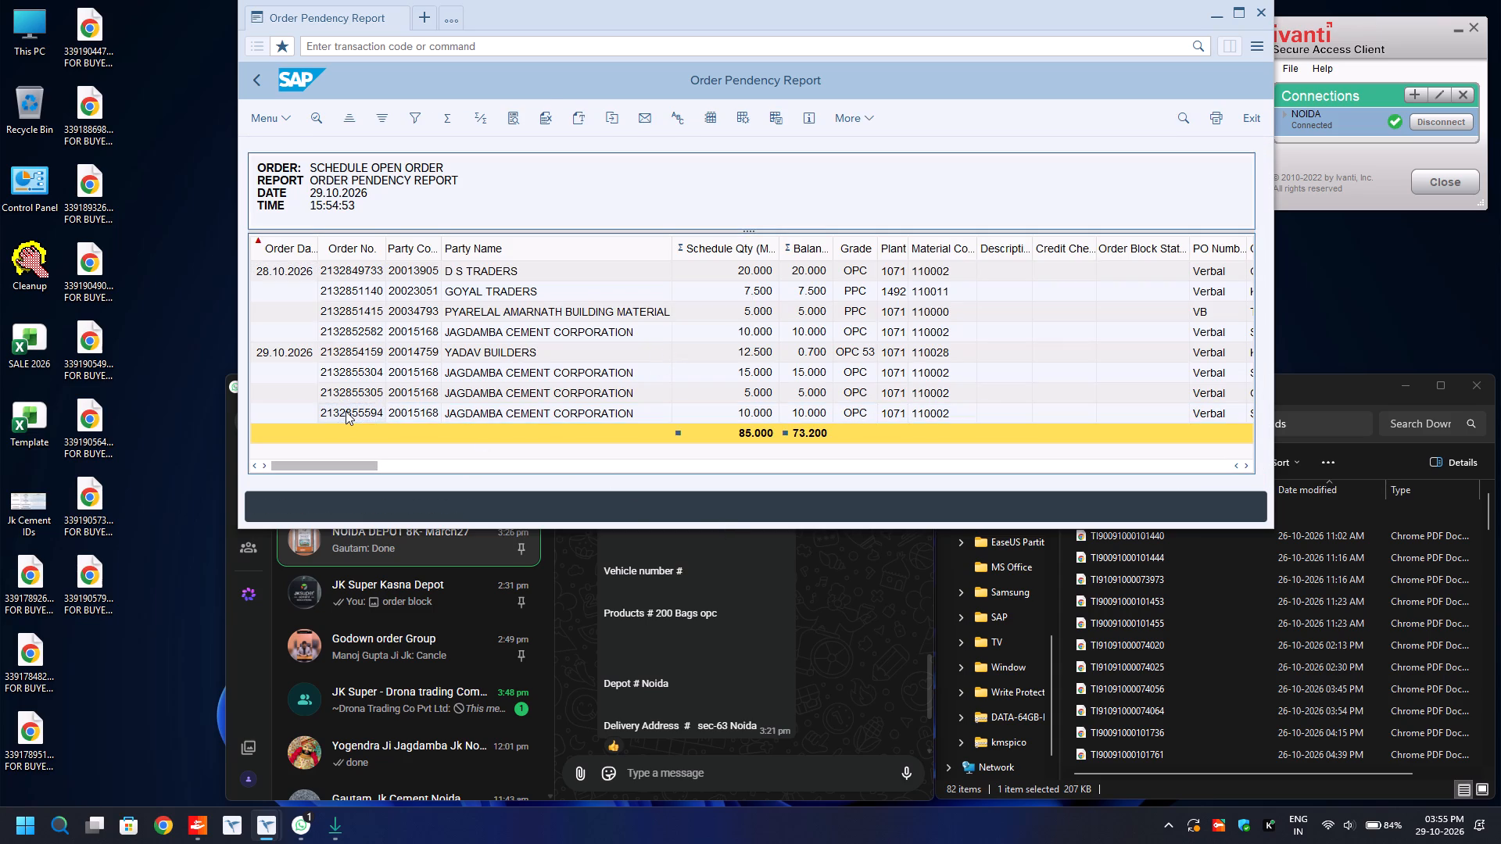
key("ctrl+c")
key("ctrl+n")
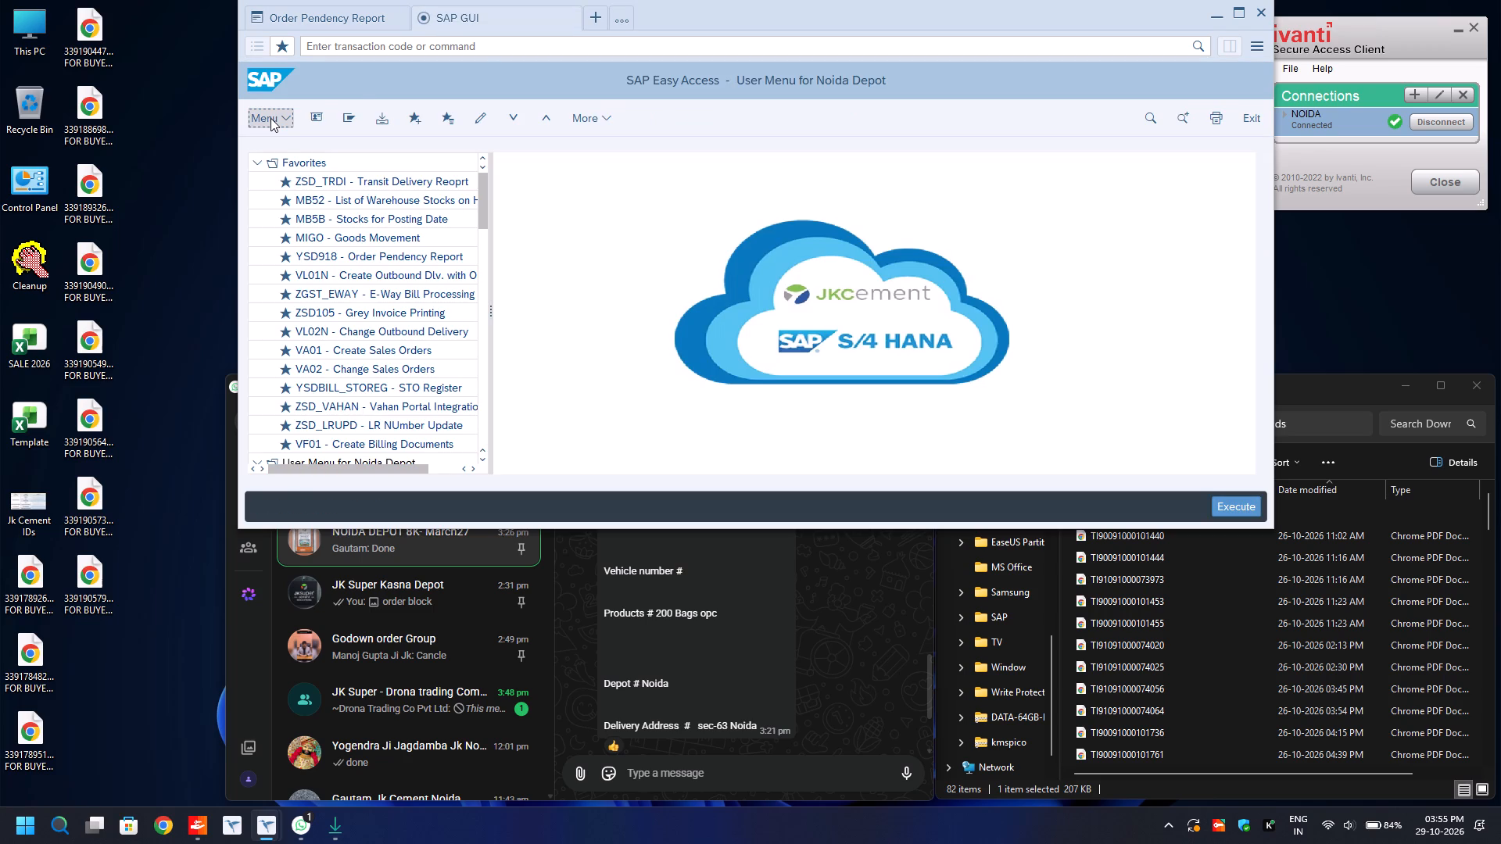
double_click(385, 281)
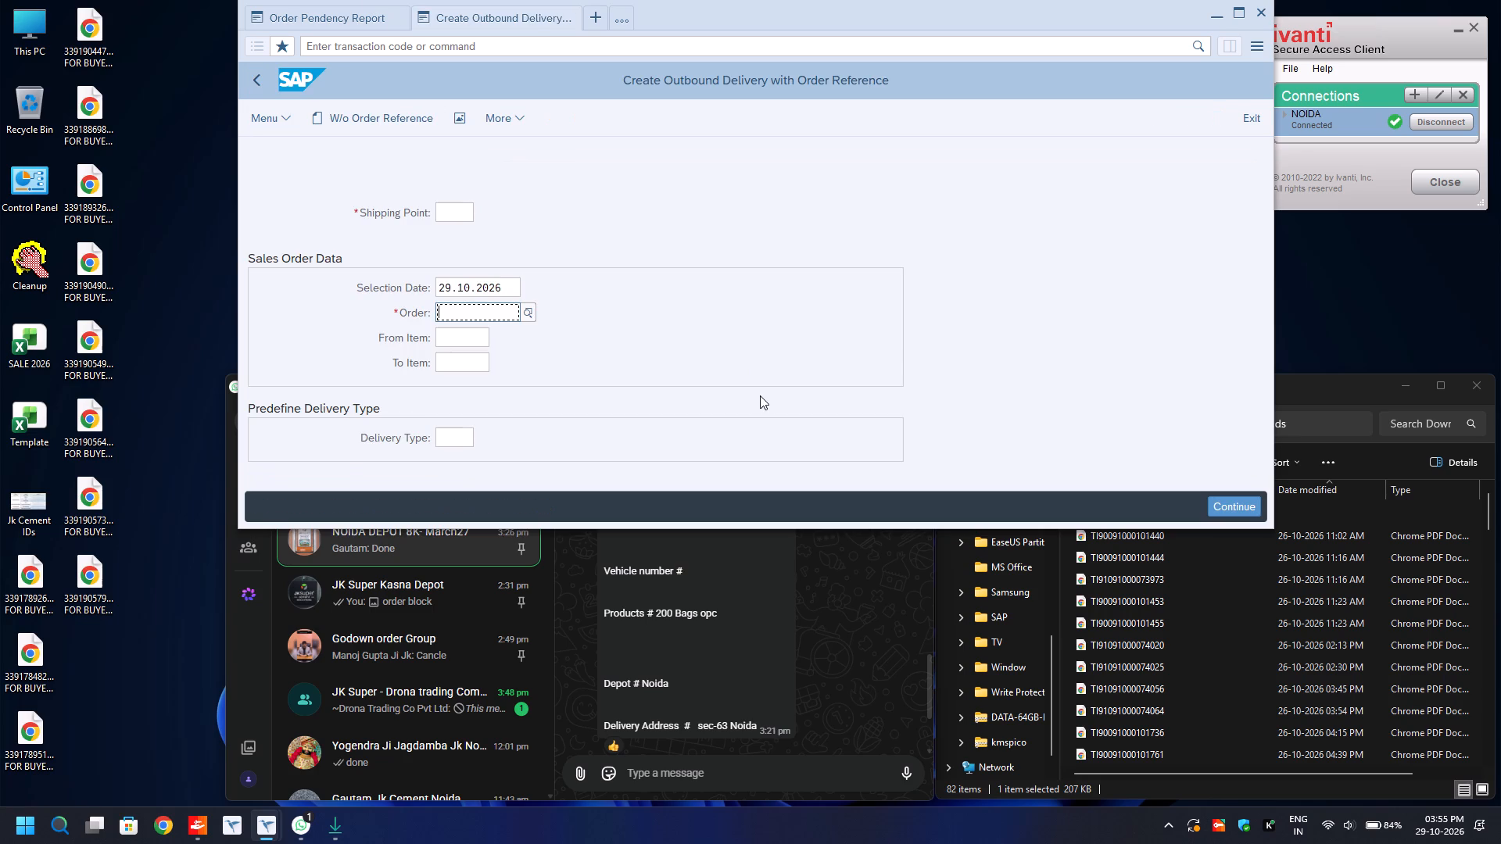
key("ctrl+v")
key("Up")
key("Up")
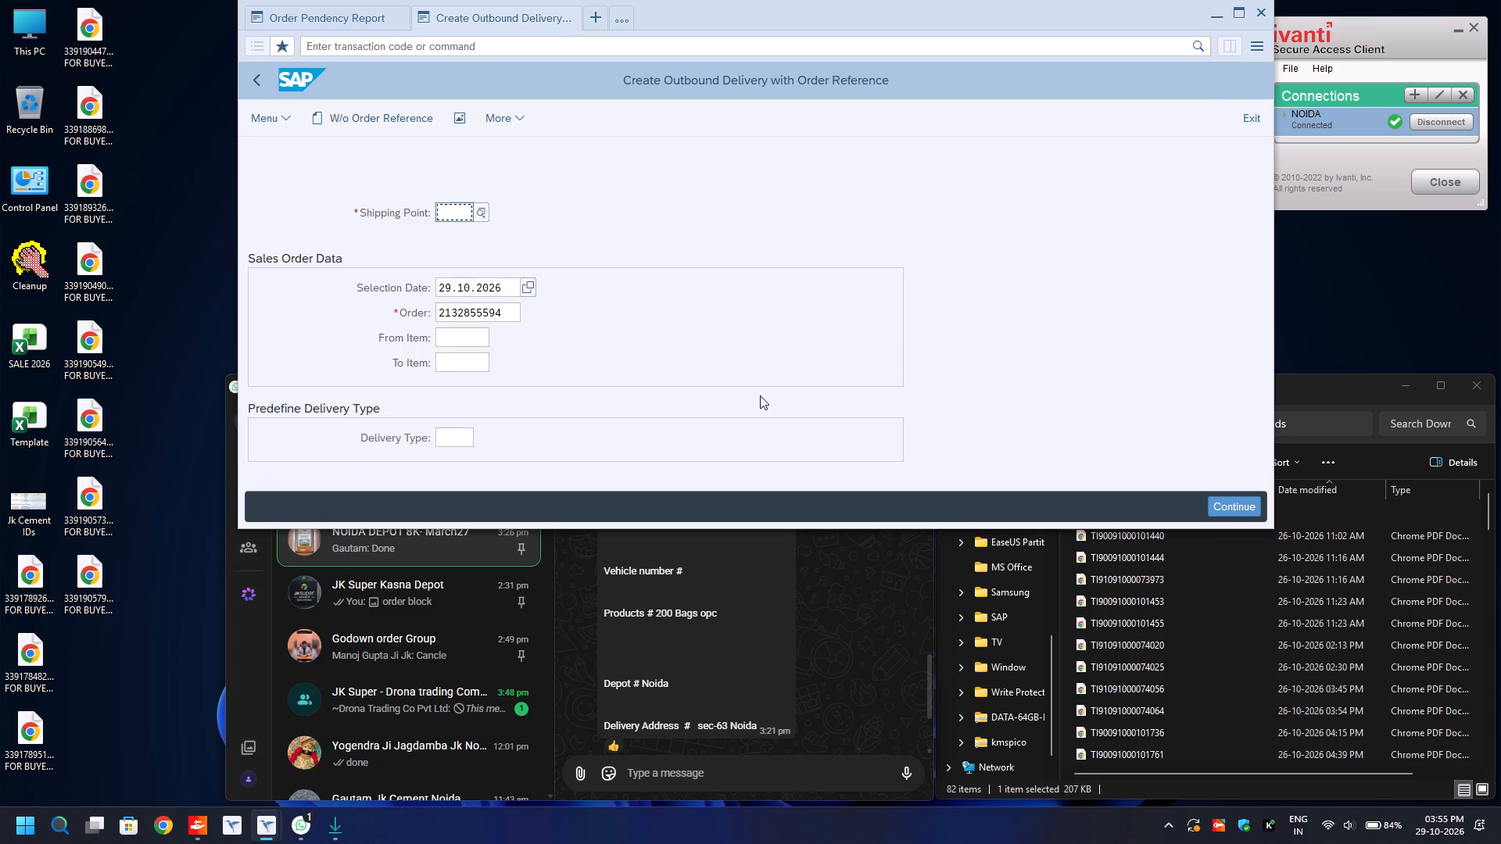
type("1071")
key("Return")
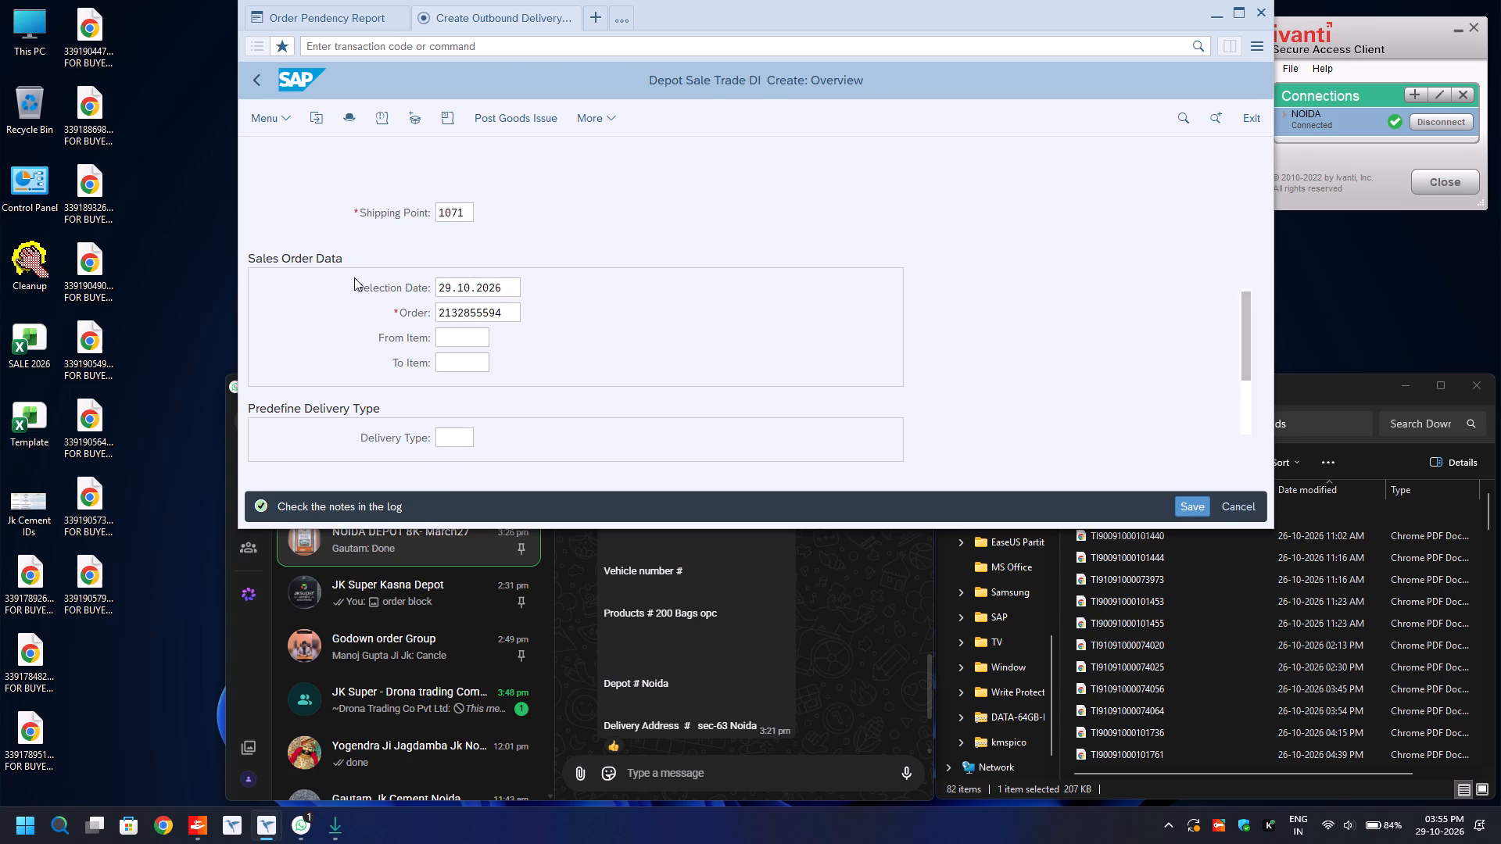
In the picking data of item 10, enter picked quantity 10 and batch 1004-1071.
left_click(372, 242)
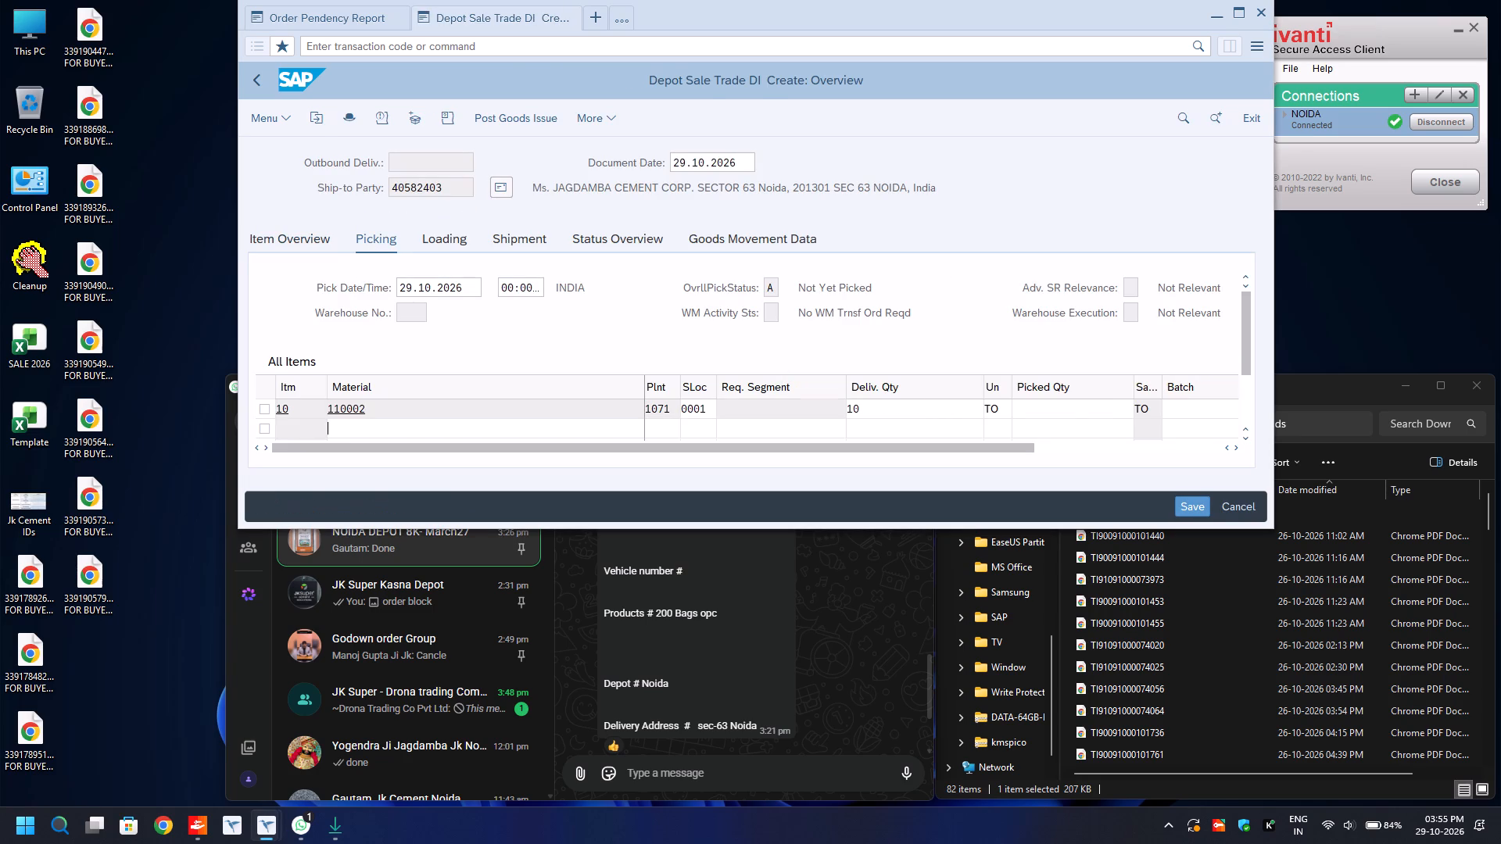
left_click(1041, 406)
type("10")
key("Tab")
type("1004")
key("Down")
key("Return")
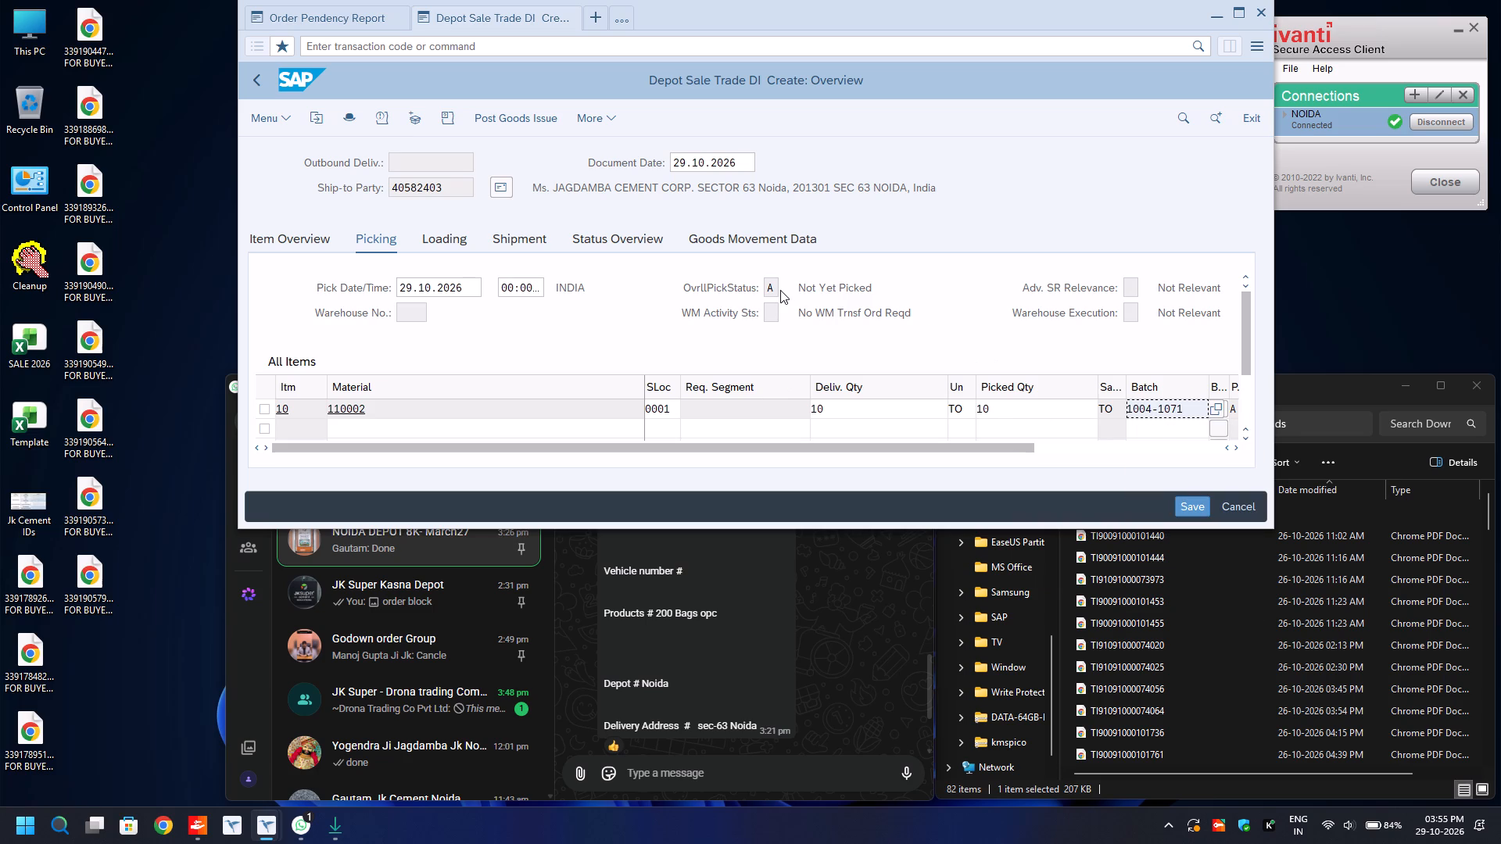
In the delivery header's additional data, set the transport mode to ROAD and fill in the previously used Road Transporter1 code.
key("F8")
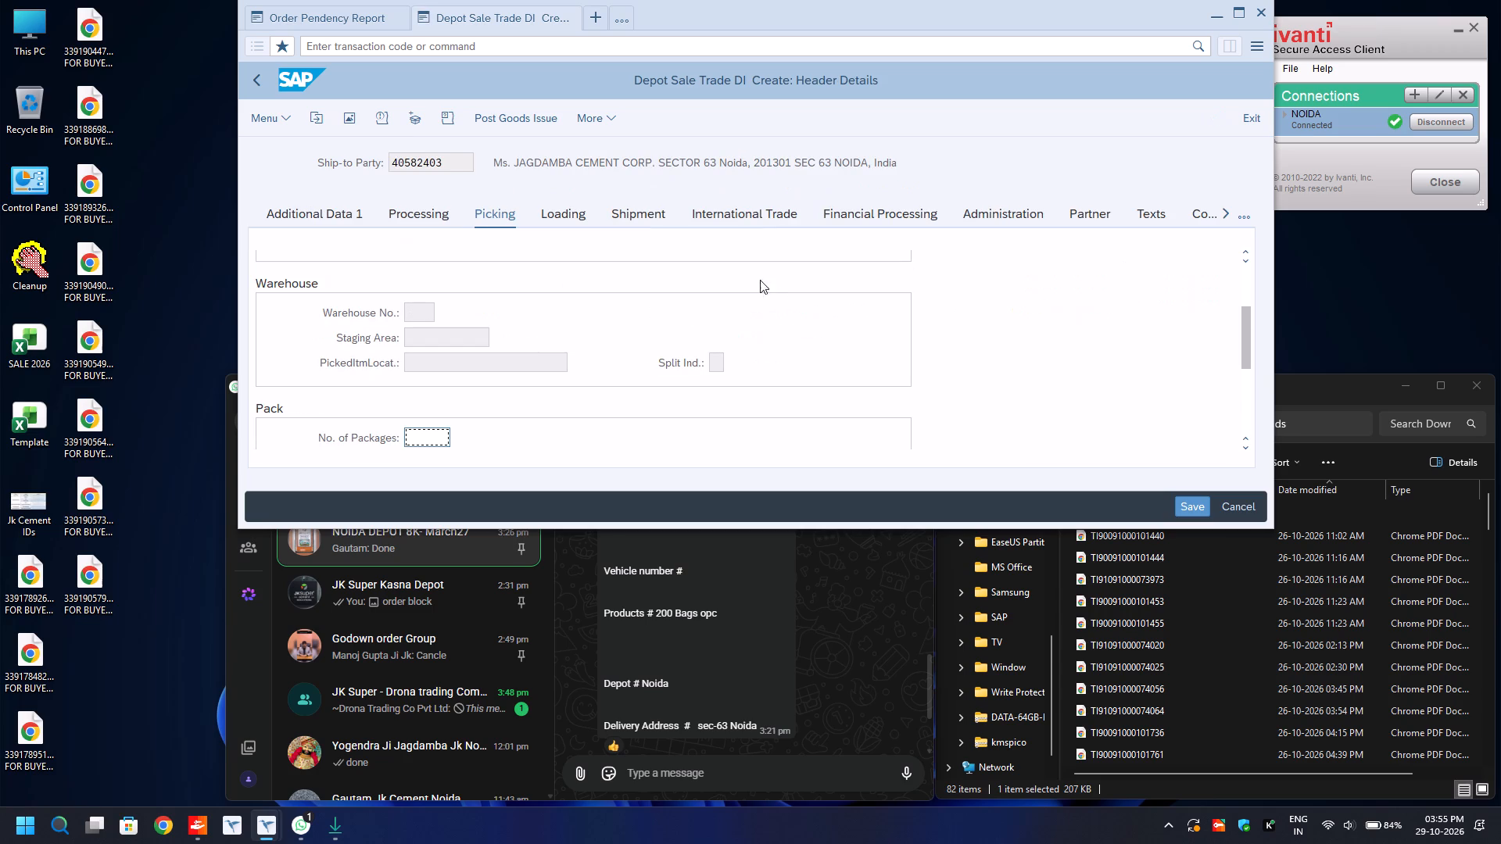
left_click(288, 215)
left_click(520, 311)
left_click(497, 384)
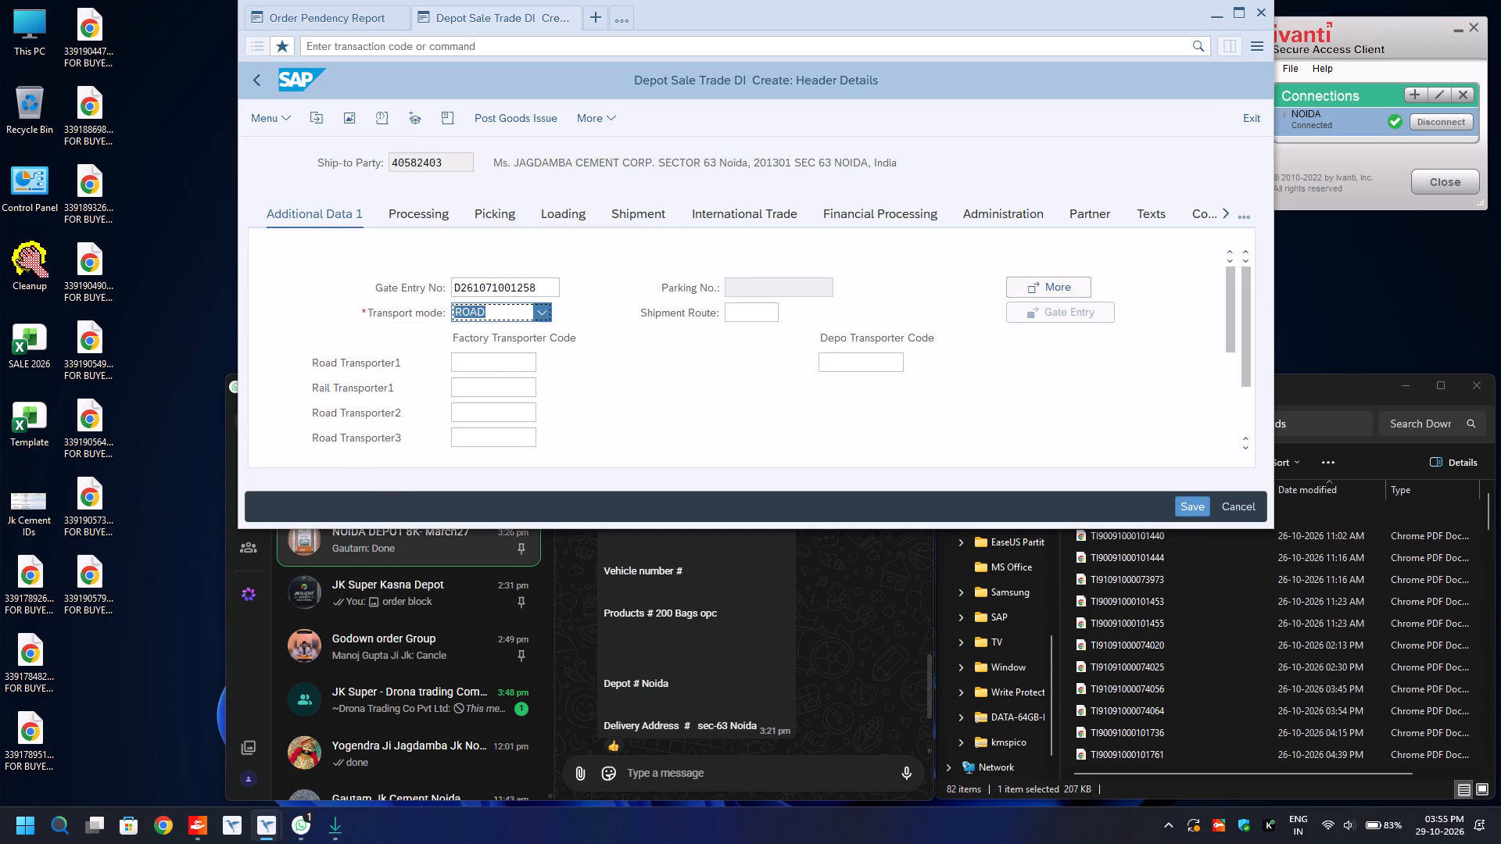
left_click(468, 361)
key("BackSpace")
key("Down")
key("Return")
key("Return")
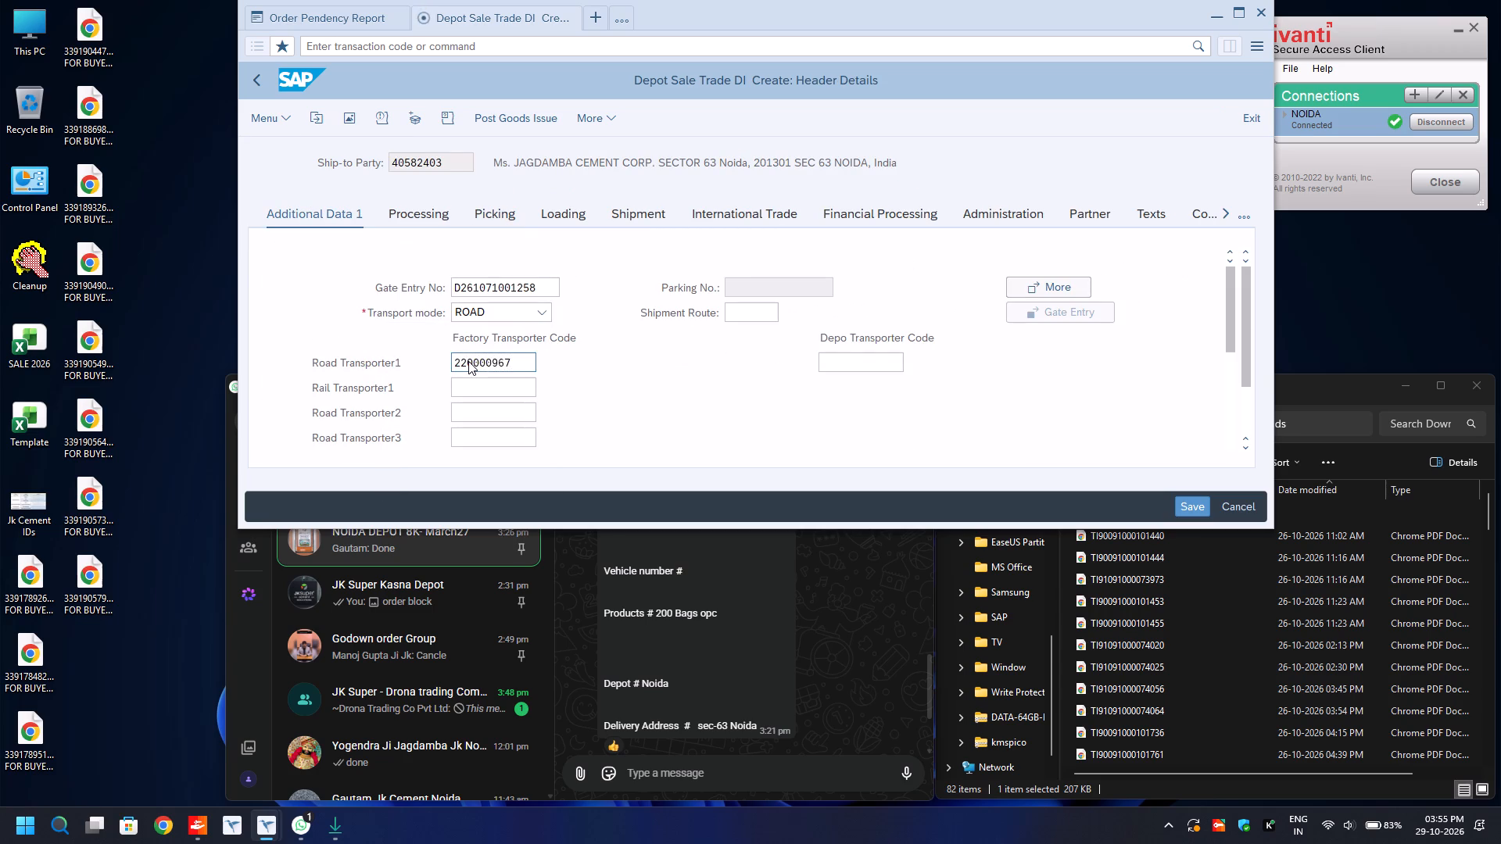
Set the e-way bill transport mode to Road and the distance to 30.
type("ro")
key("Tab")
key("Tab")
key("BackSpace")
key("Down")
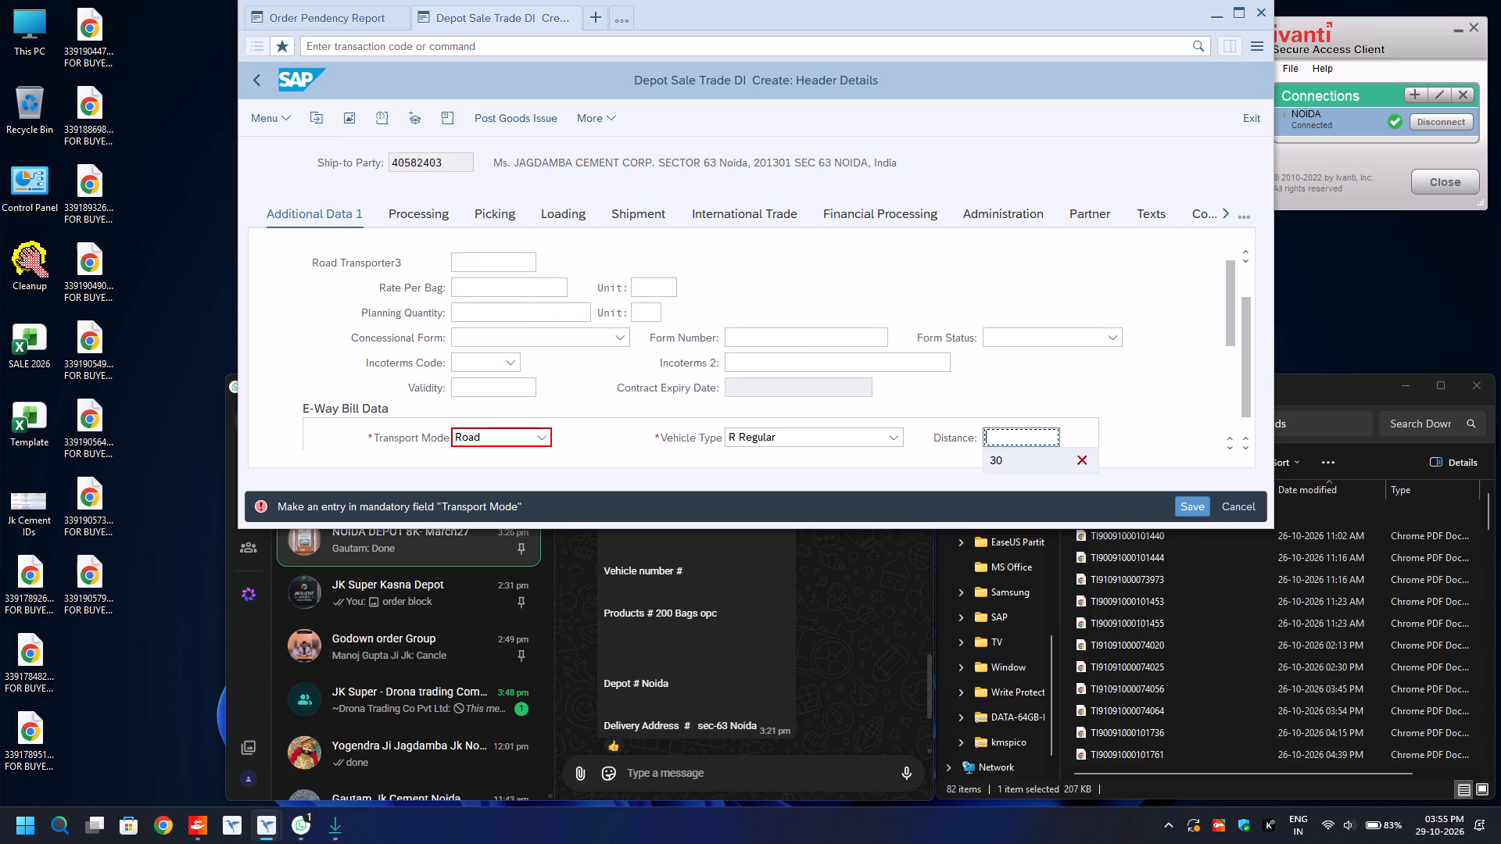
key("Return")
key("Down")
key("BackSpace")
key("Down")
key("Down")
key("Down")
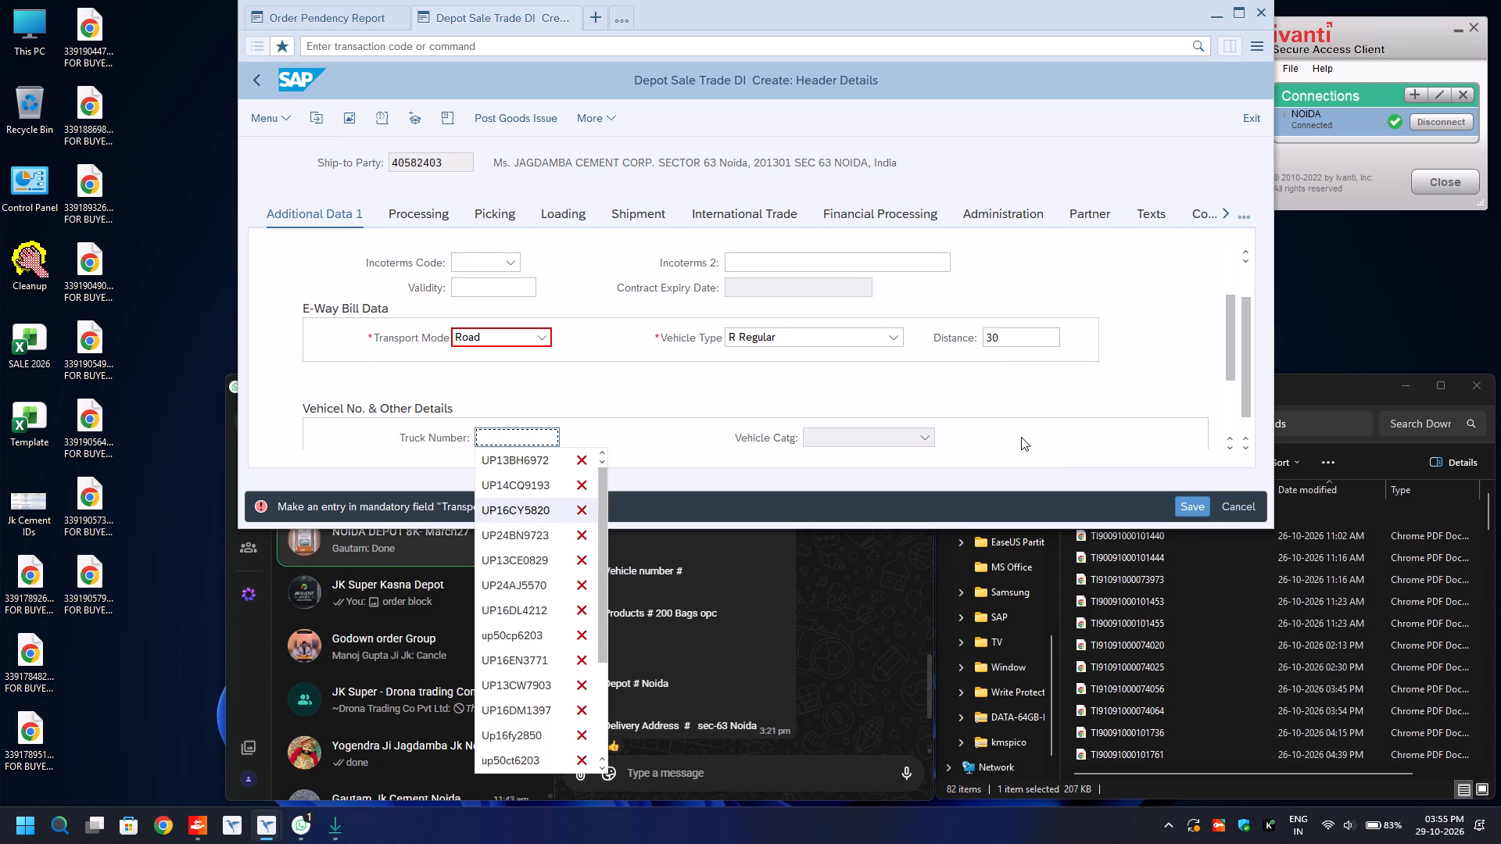
key("Down")
key("Down")
key("Down")
key("Down")
key("Up")
key("Return")
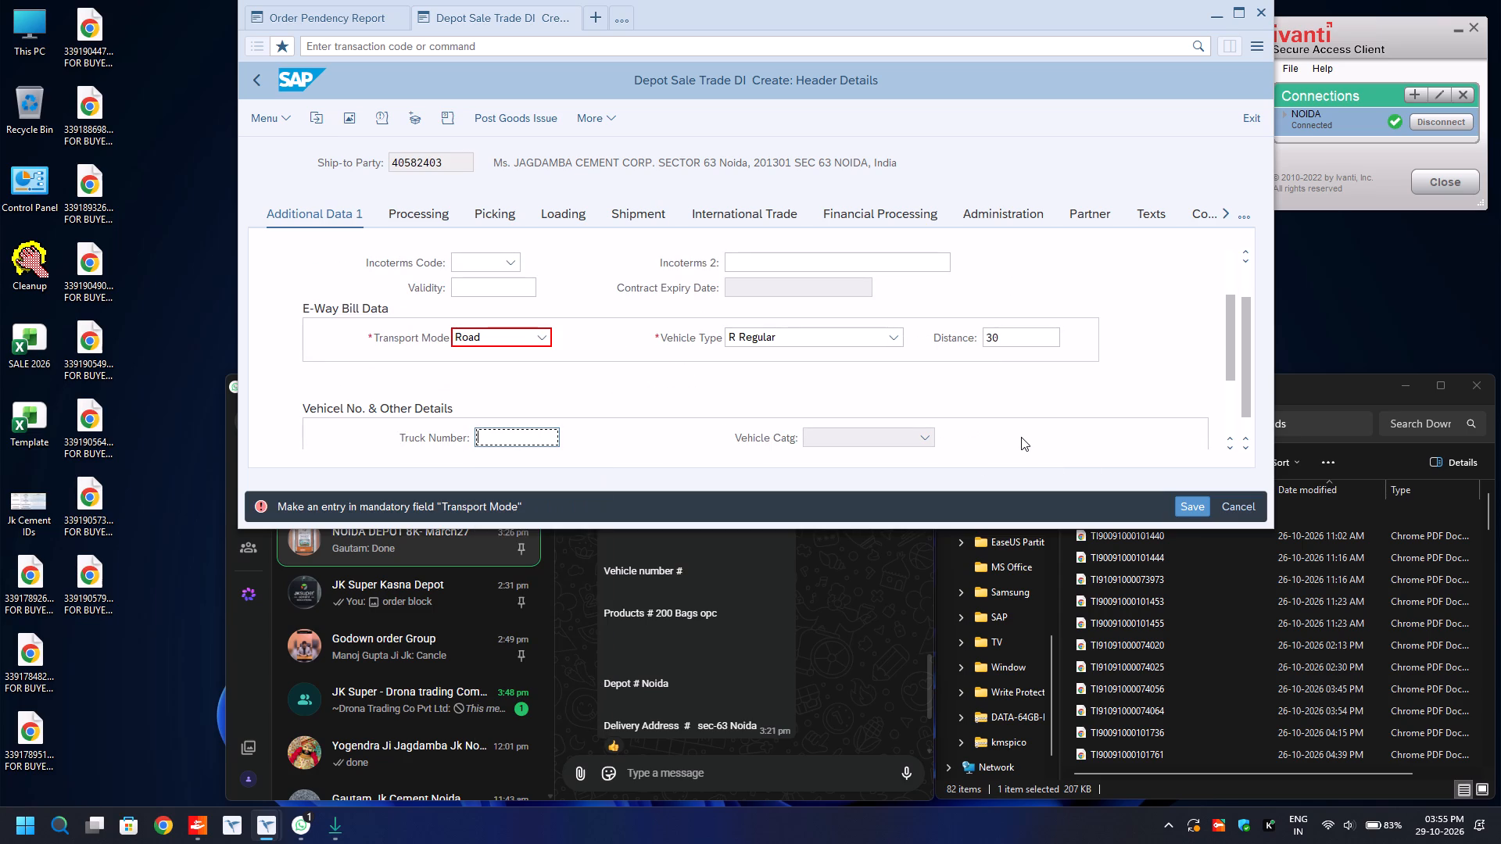
Enter SELF as the LR/RR number in the vehicle and other details.
key("Tab")
key("Tab")
key("BackSpace")
key("Down")
key("Return")
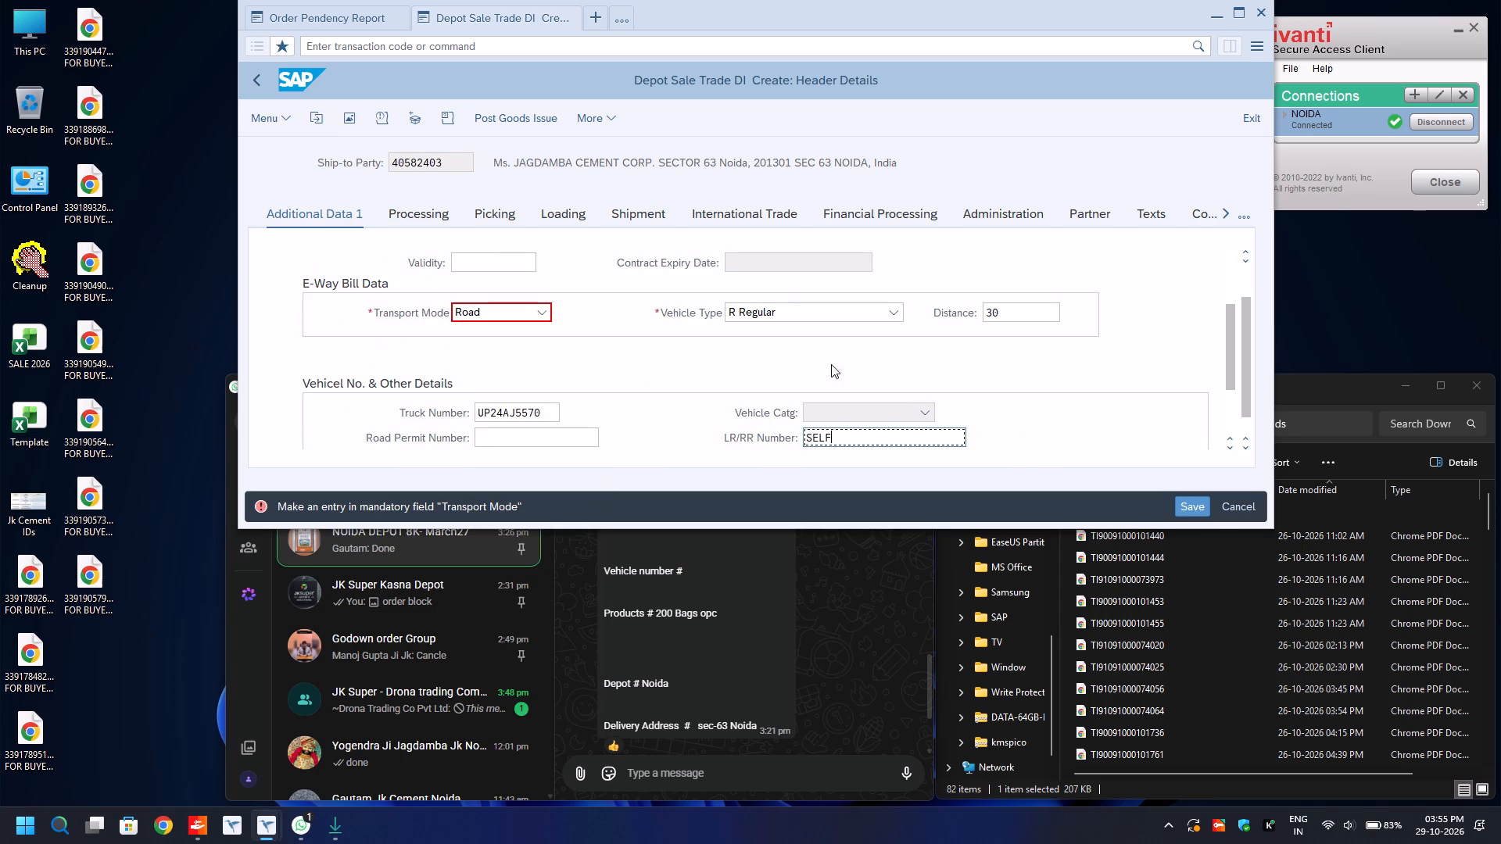
Set the route in the delivery header's shipment data to ROUTE.
left_click(640, 211)
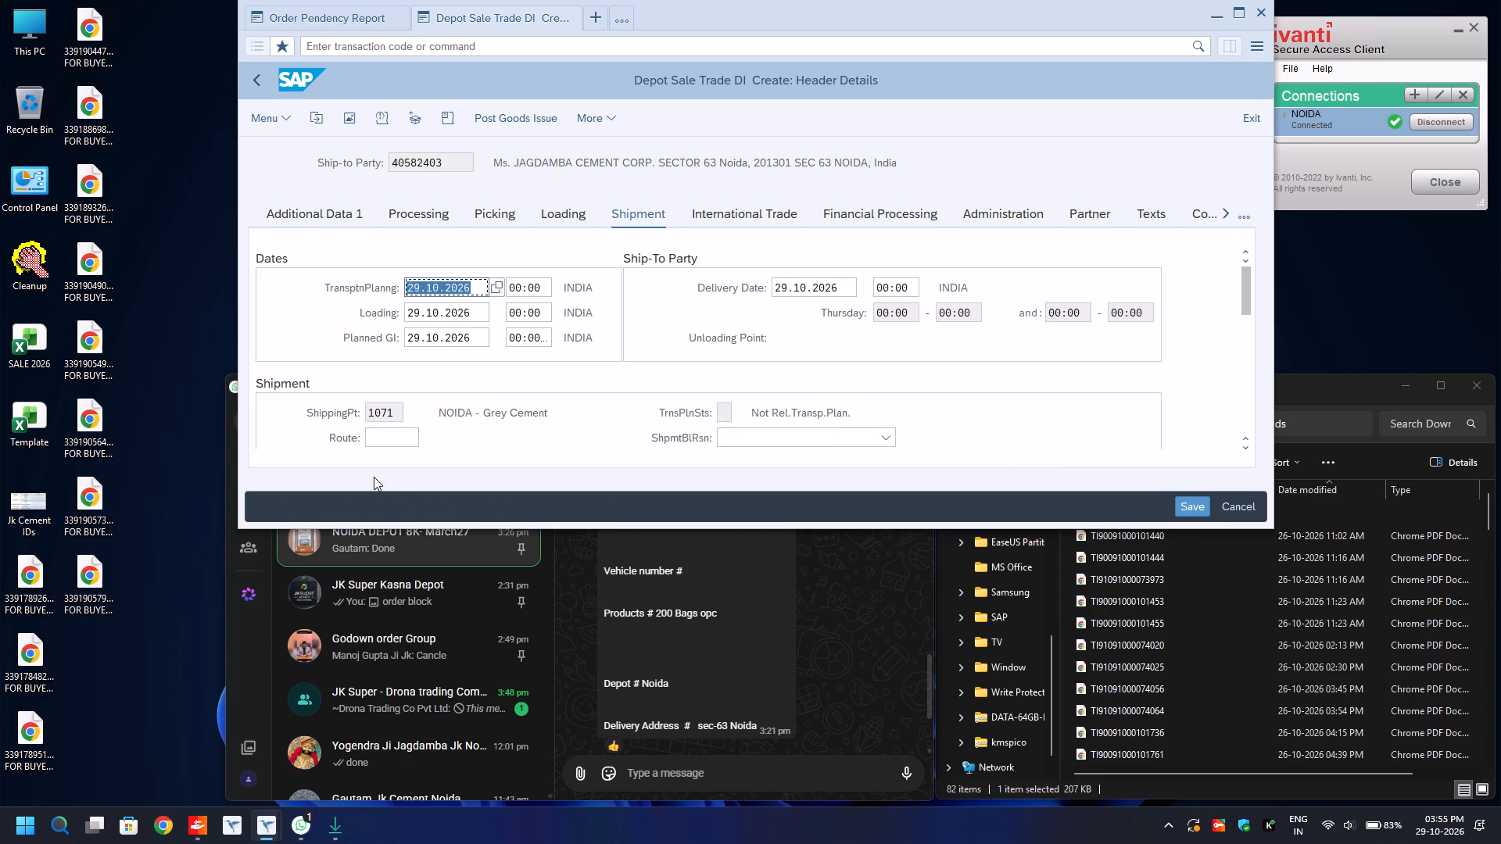
left_click(382, 434)
key("BackSpace")
key("Down")
key("Return")
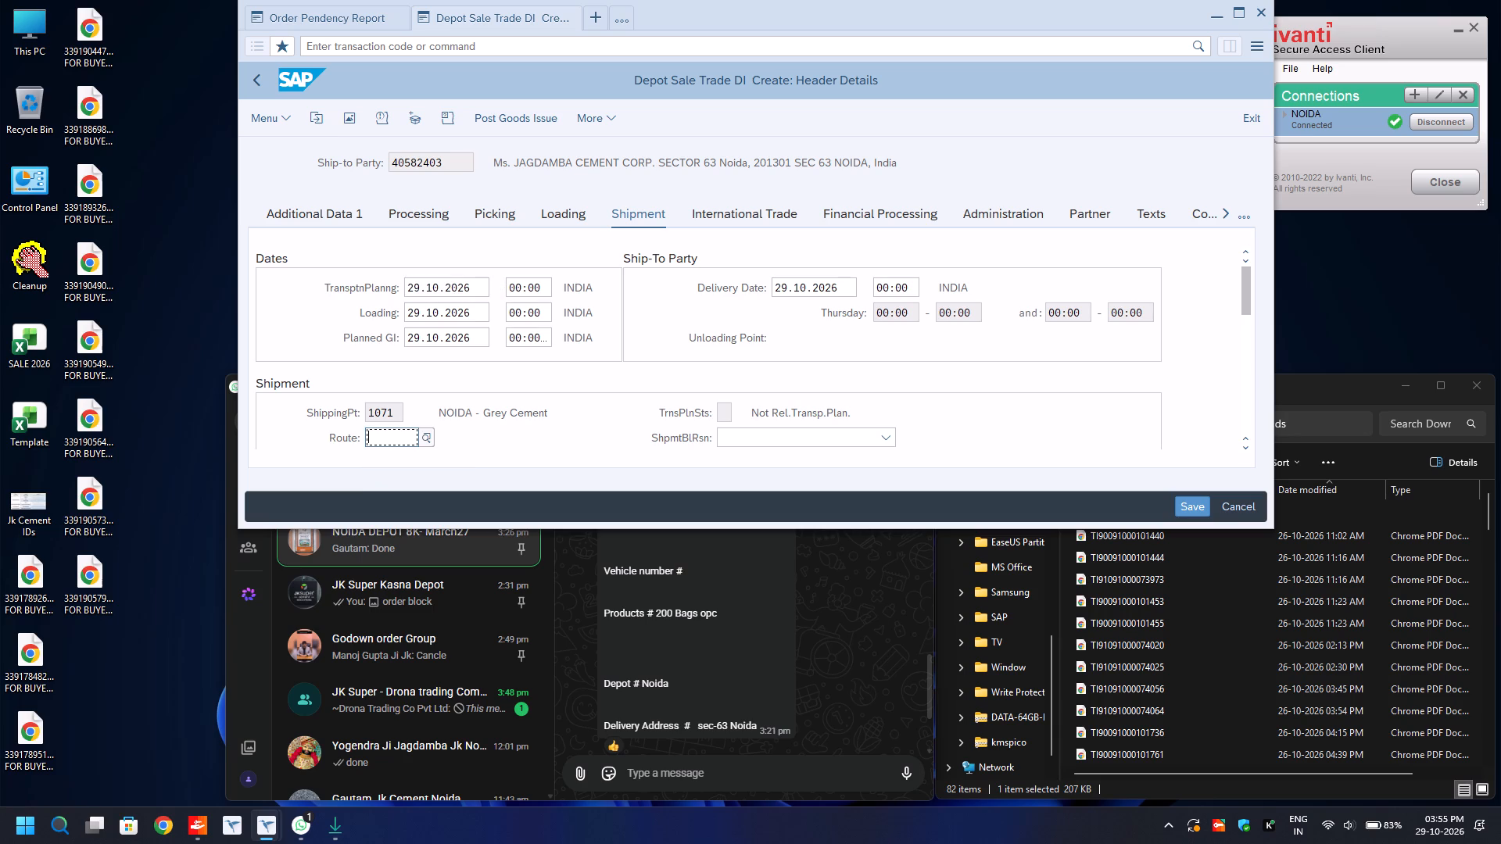
Check the delivery for incomplete data and post its goods issue.
key("shift+F9")
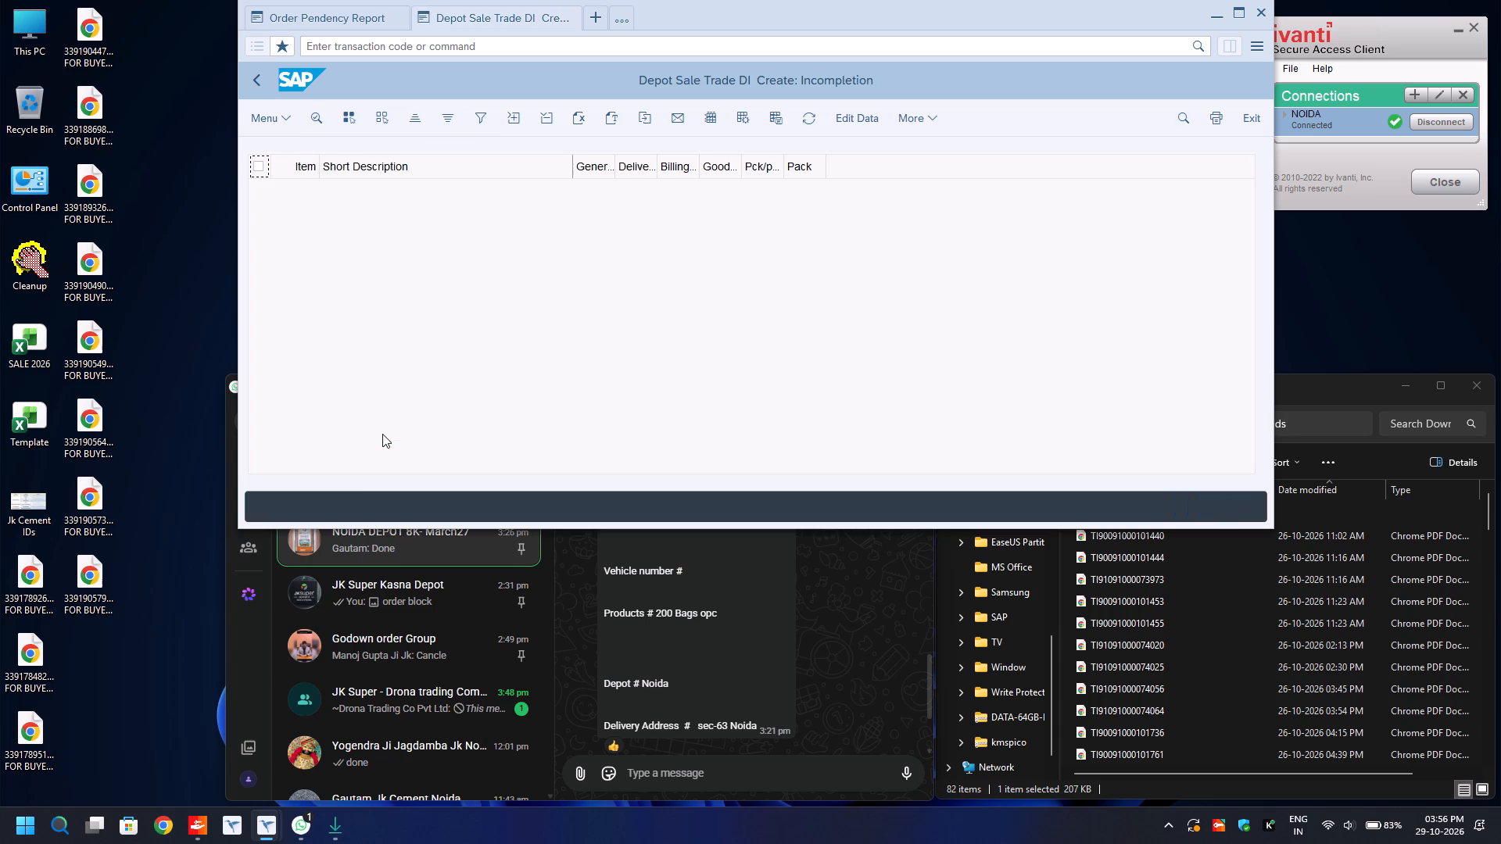
key("Escape")
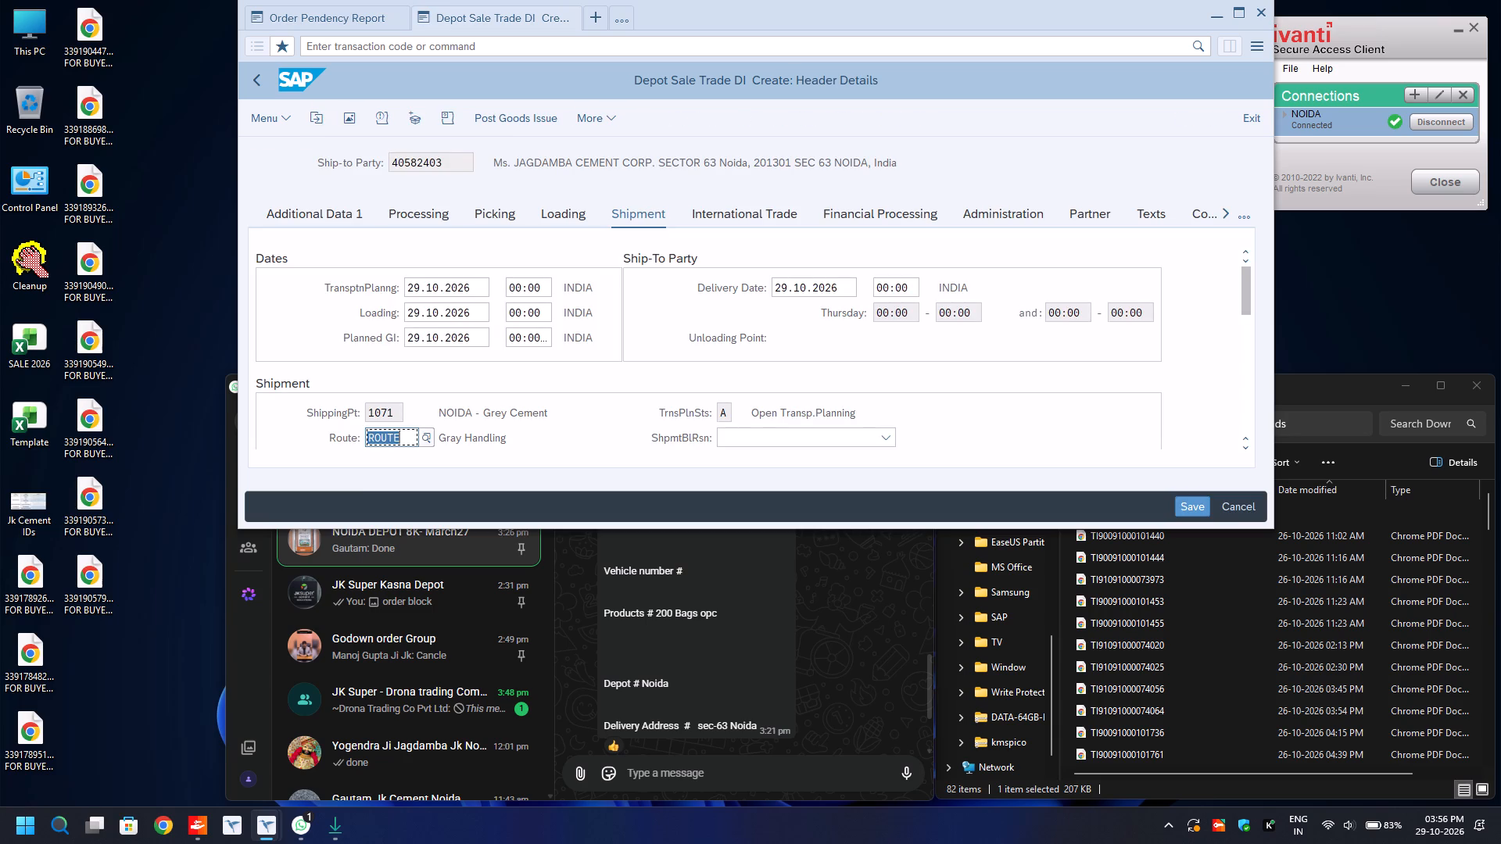
key("shift+F8")
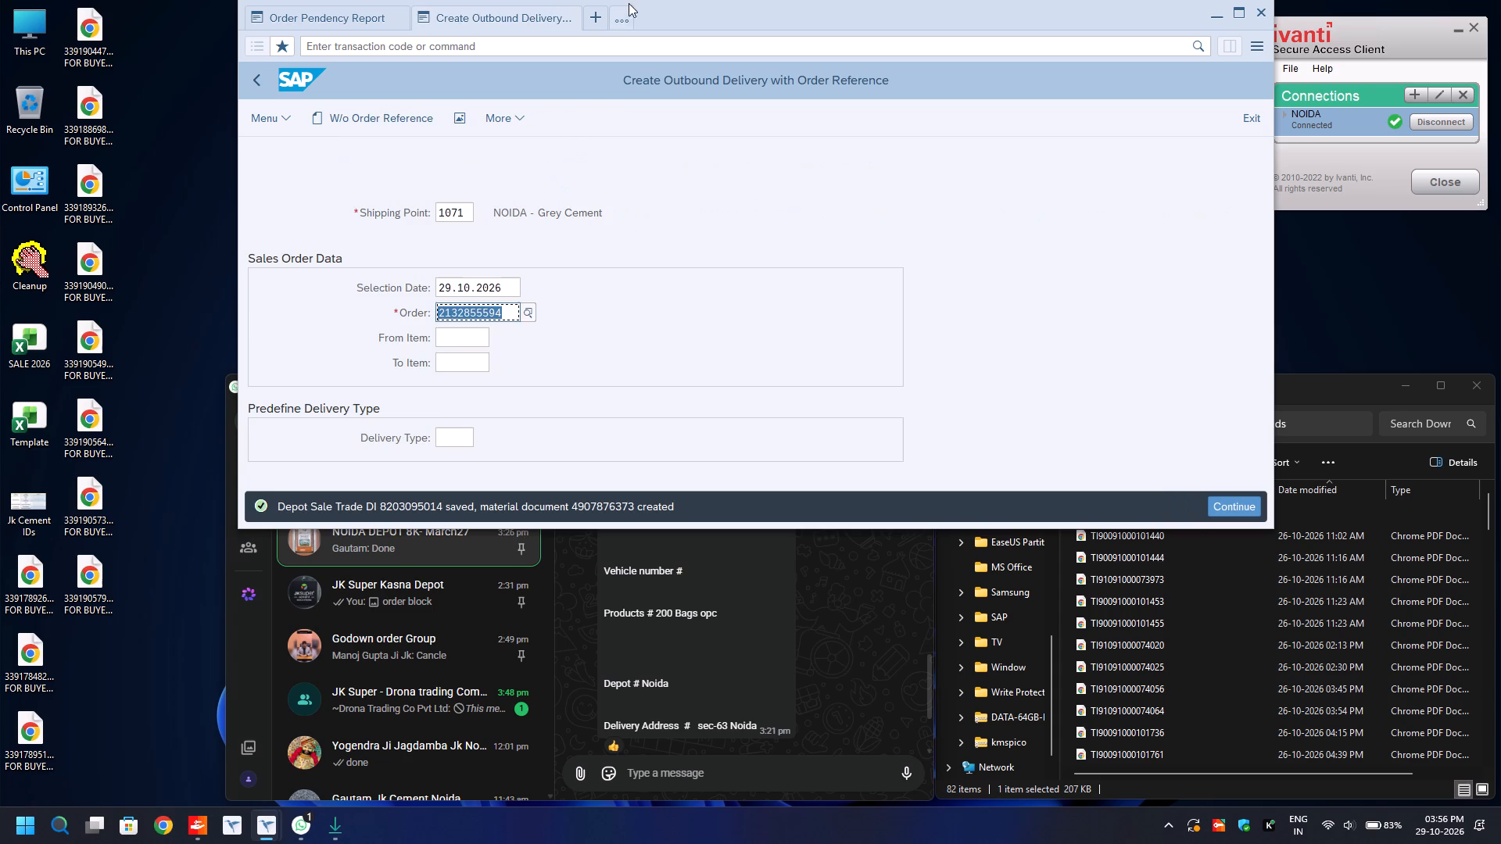
In a new session, open ZGST_EWAY and select e-Invoice, process Sales and Distribution and sales organization 1000.
left_click(593, 9)
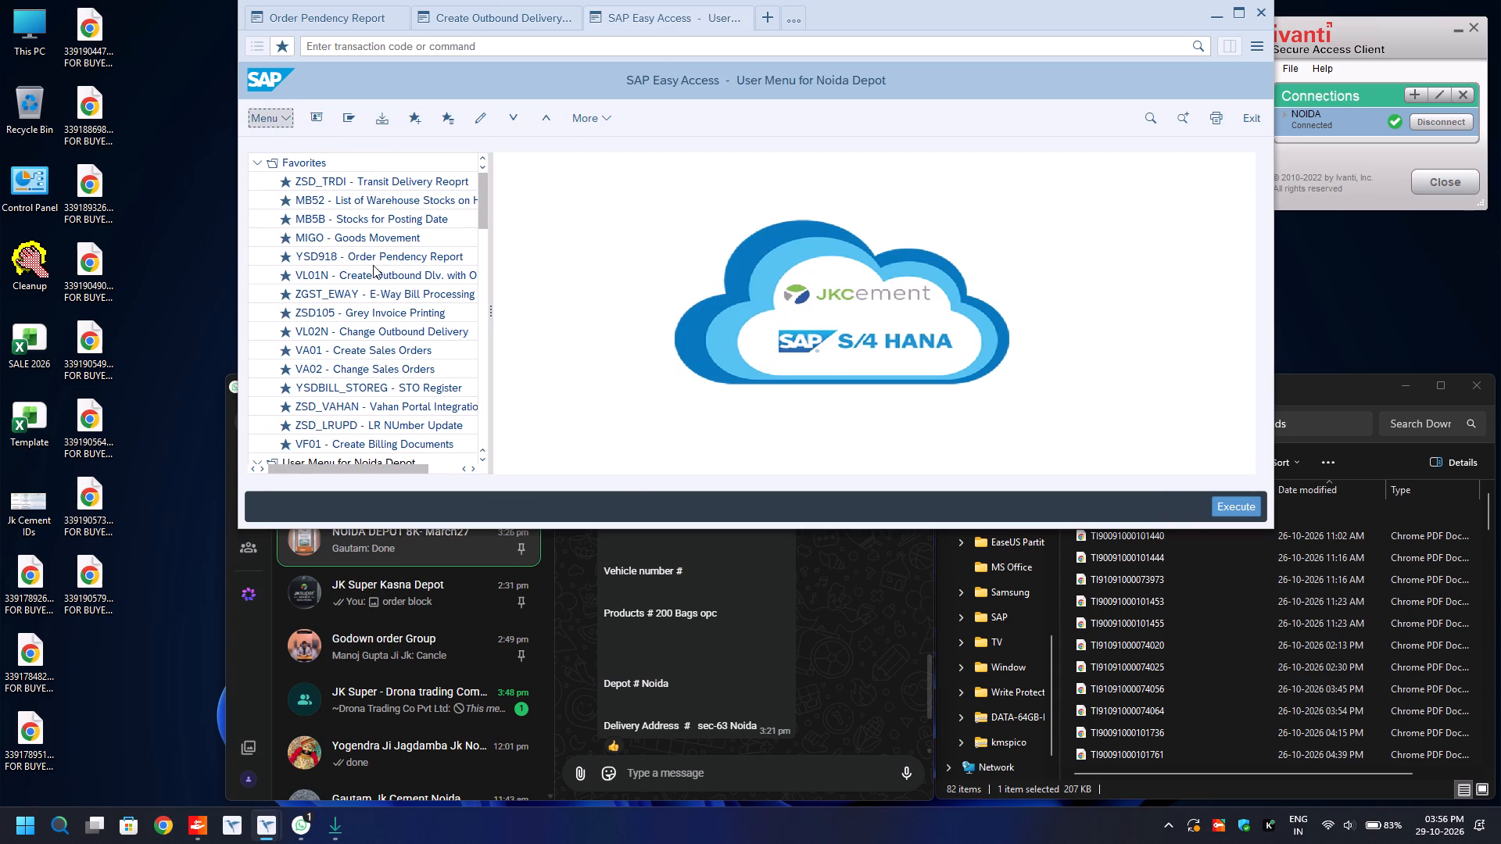
double_click(362, 295)
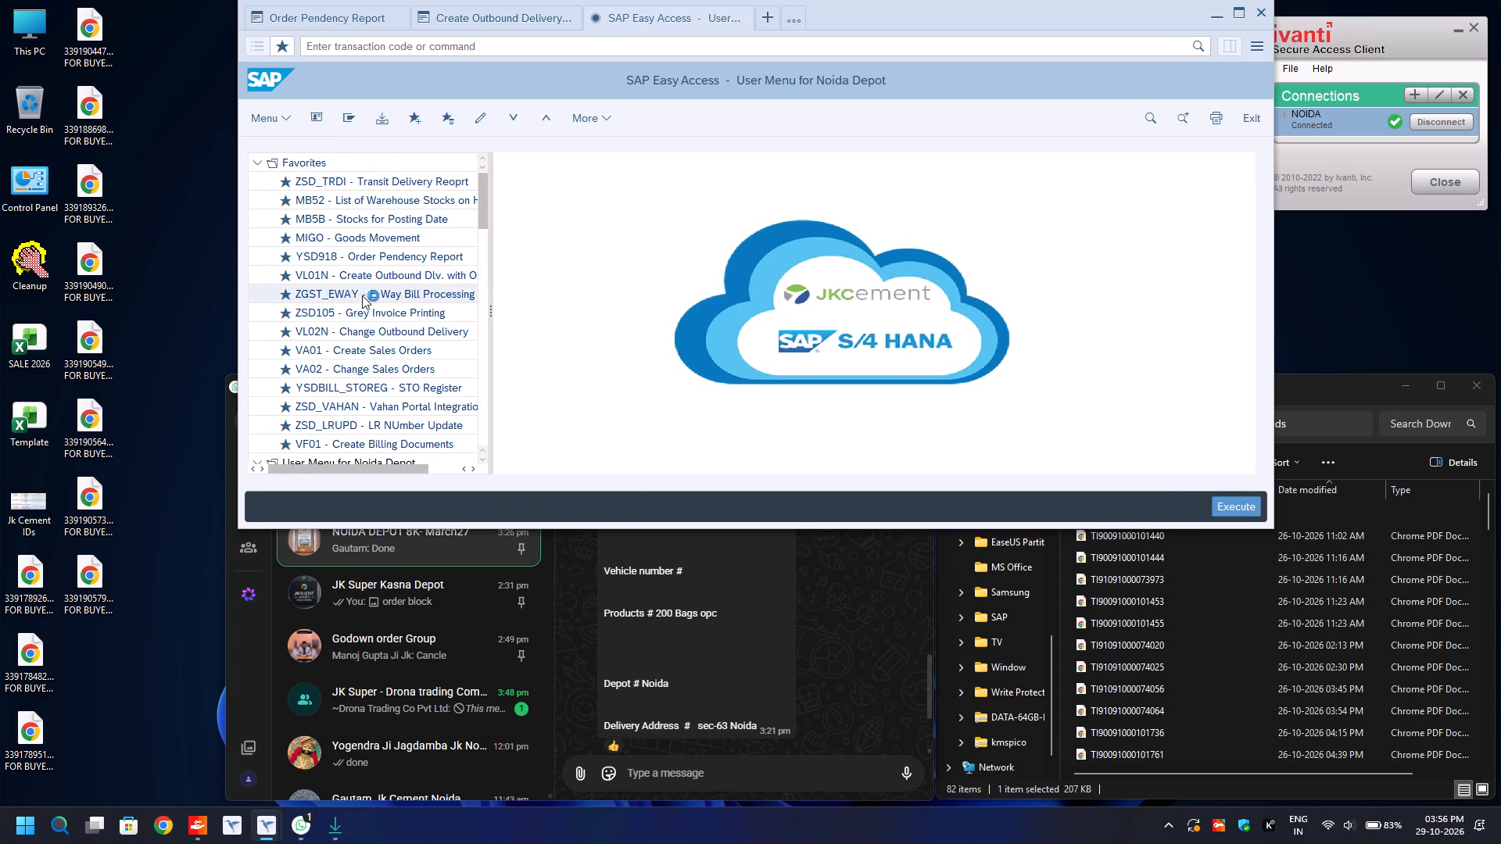
left_click(511, 213)
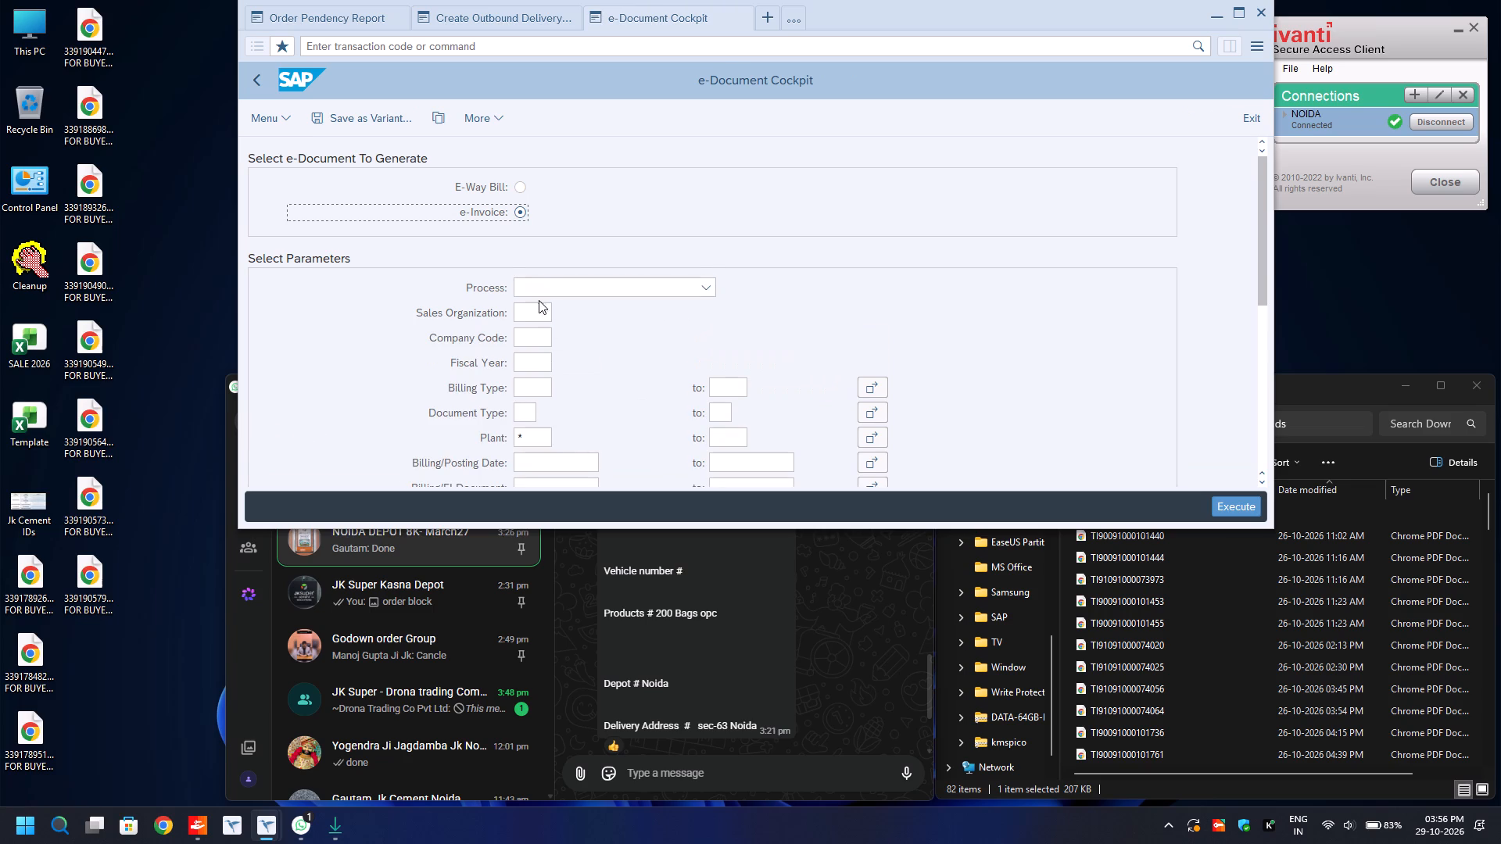
left_click(535, 294)
left_click(535, 309)
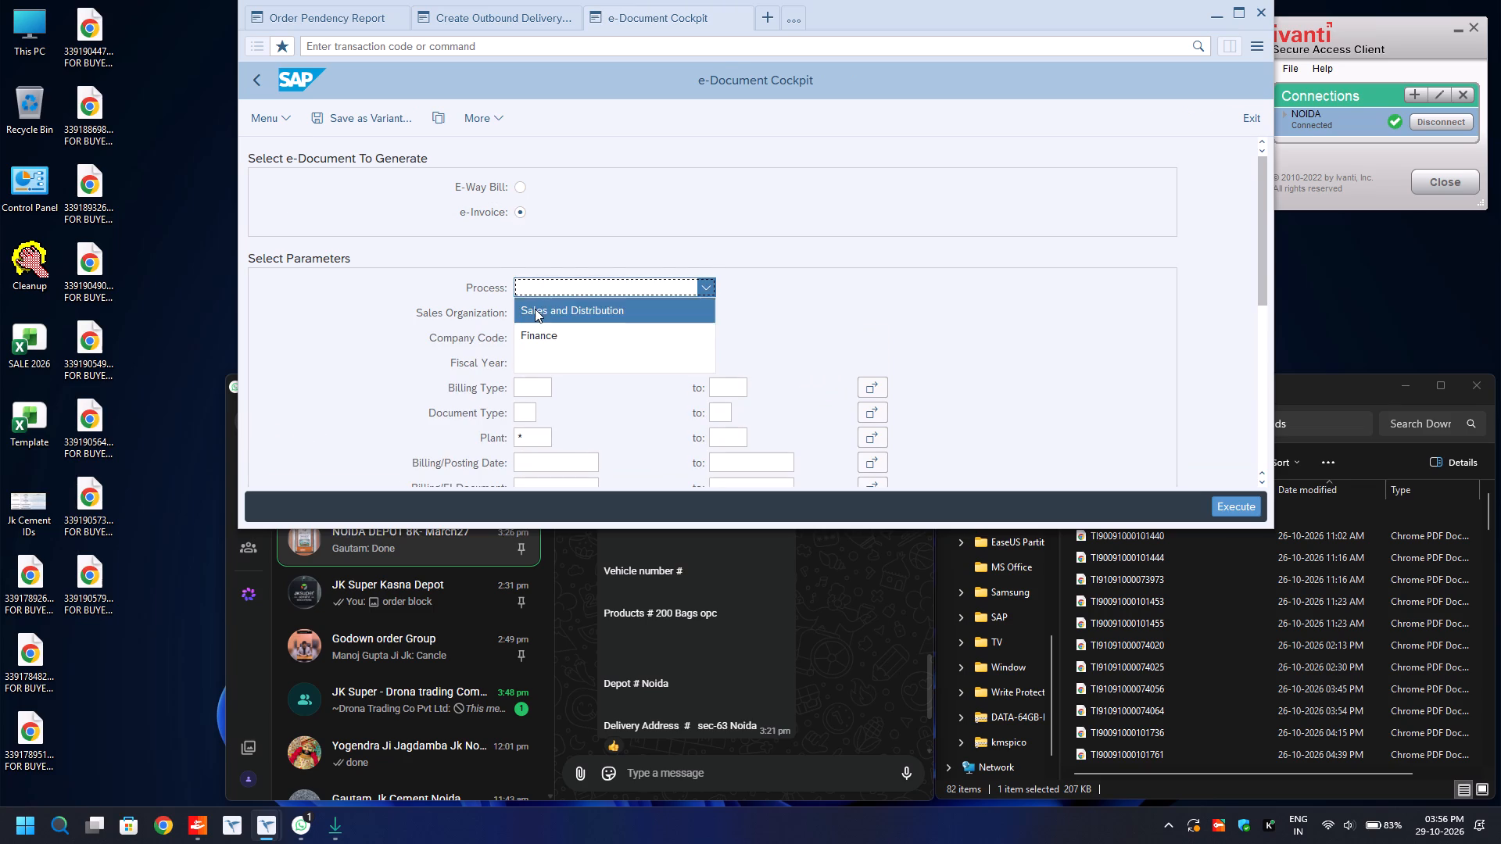
left_click(535, 309)
key("BackSpace")
key("Down")
key("Return")
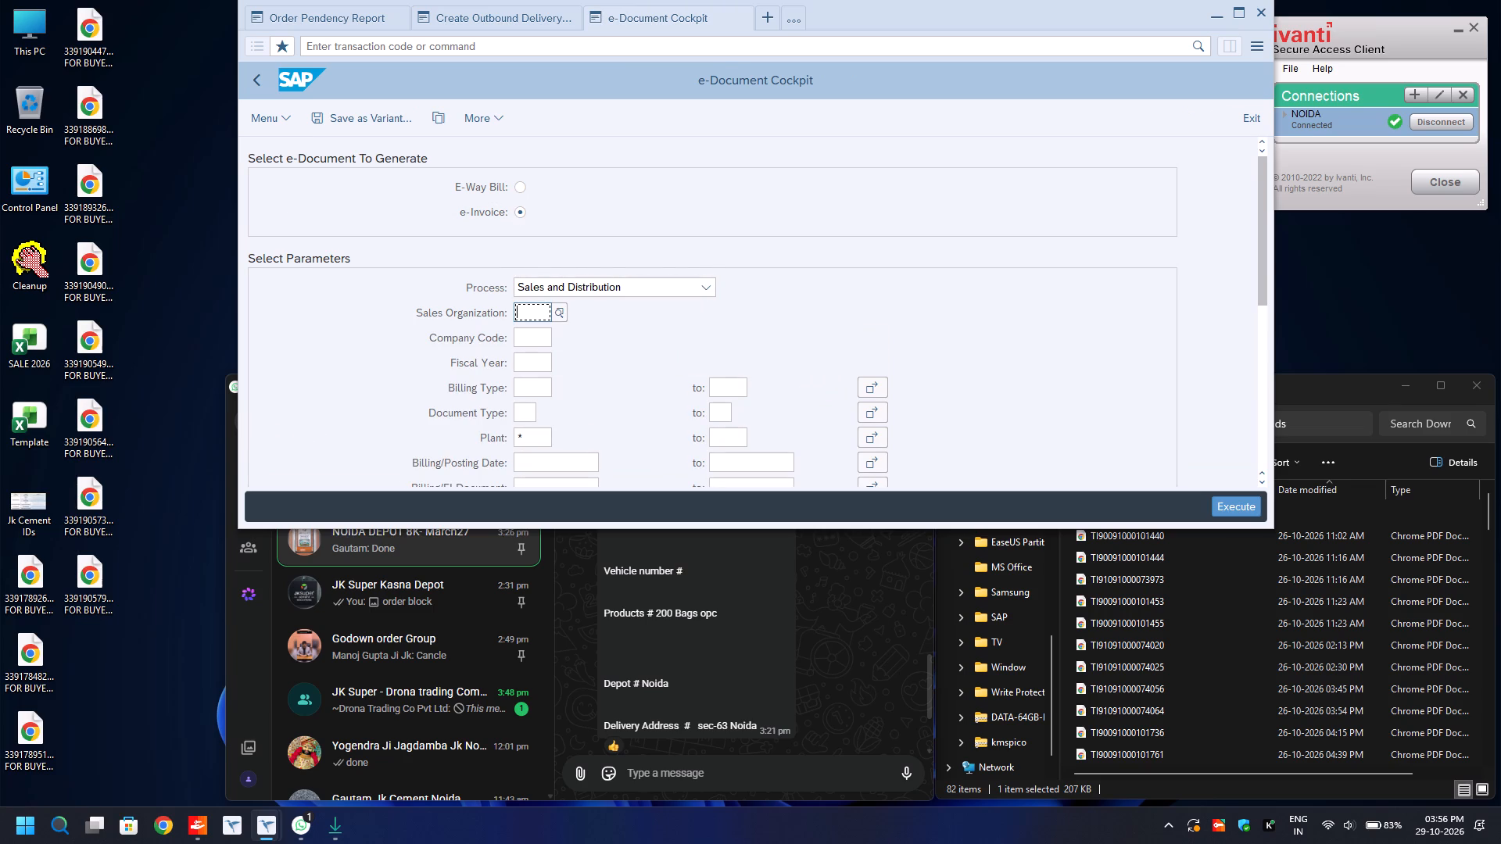
Set the e-invoice selection's plant to 1071 and fill in the billing/posting date from the previous entries.
left_click(538, 440)
key("BackSpace")
type("1071")
key("Return")
key("Down")
key("Down")
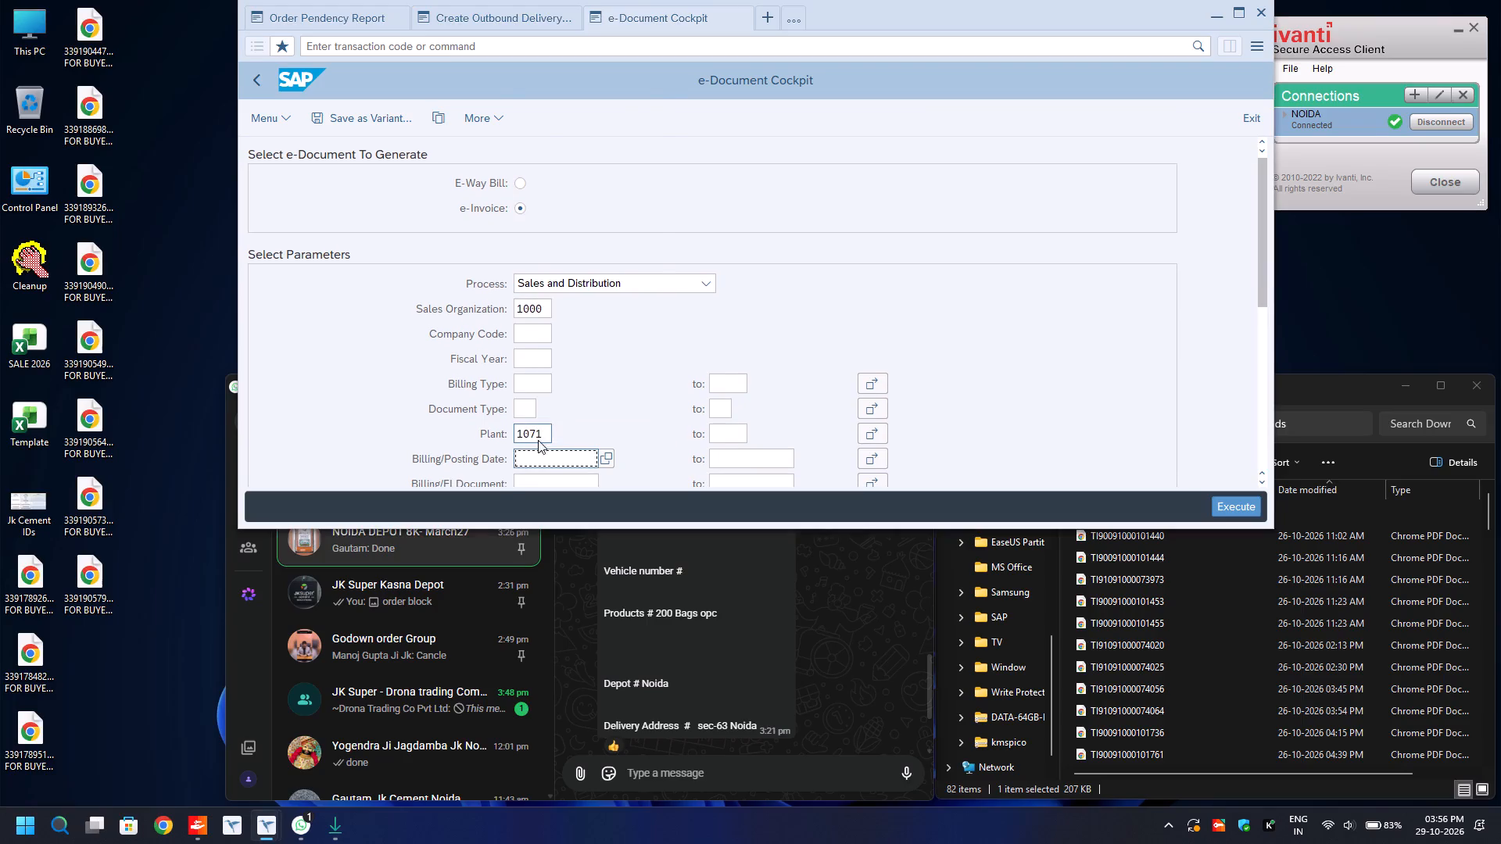
key("BackSpace")
key("Down")
key("Return")
Run the e-invoice status report with the e-Invoice with E-Way Bill option.
scroll(538, 440, "down", 10)
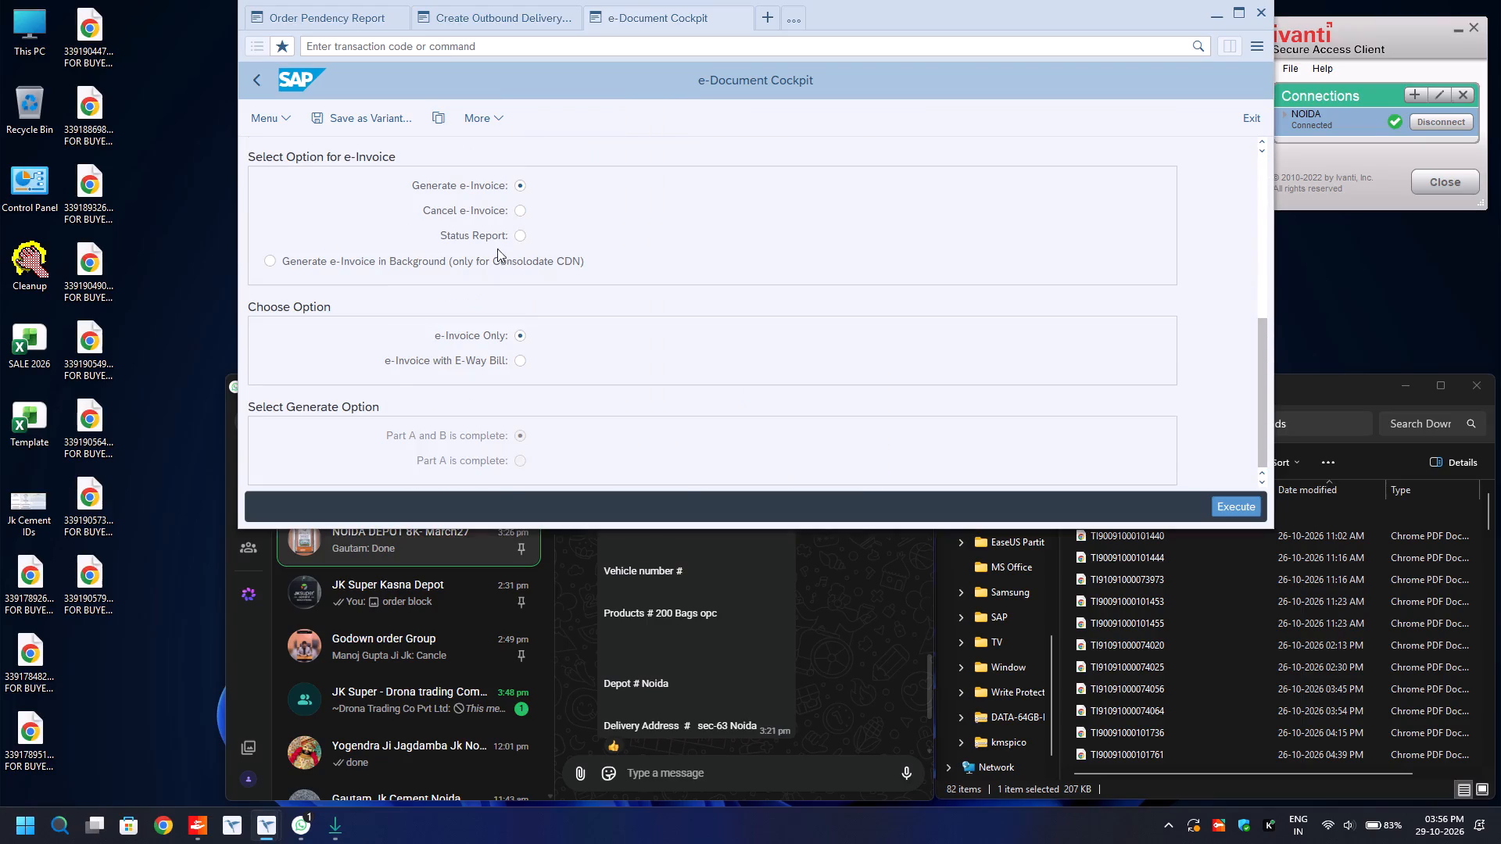
left_click(496, 238)
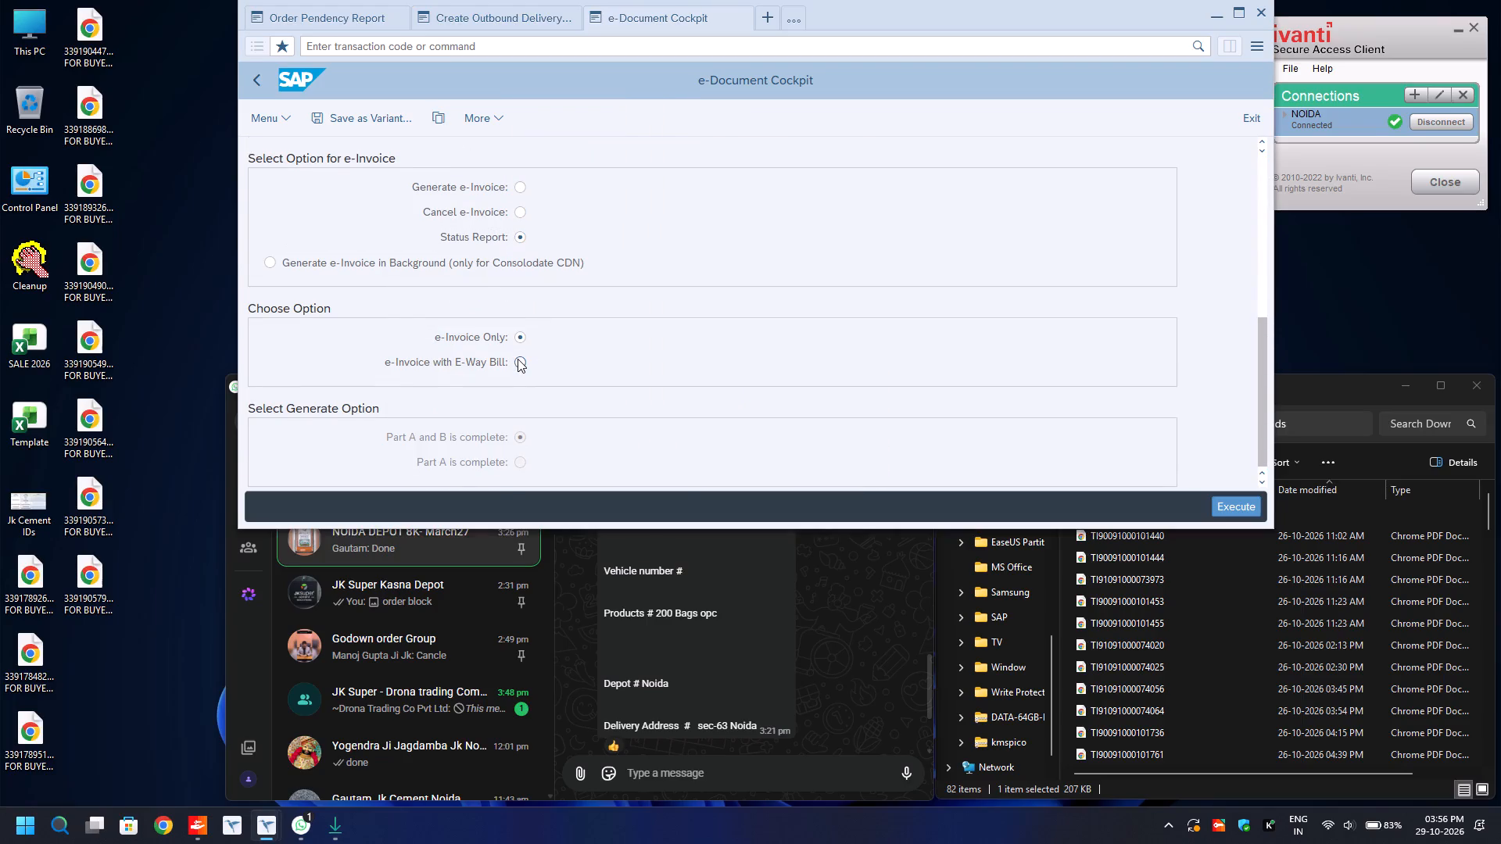
left_click(518, 359)
key("F8")
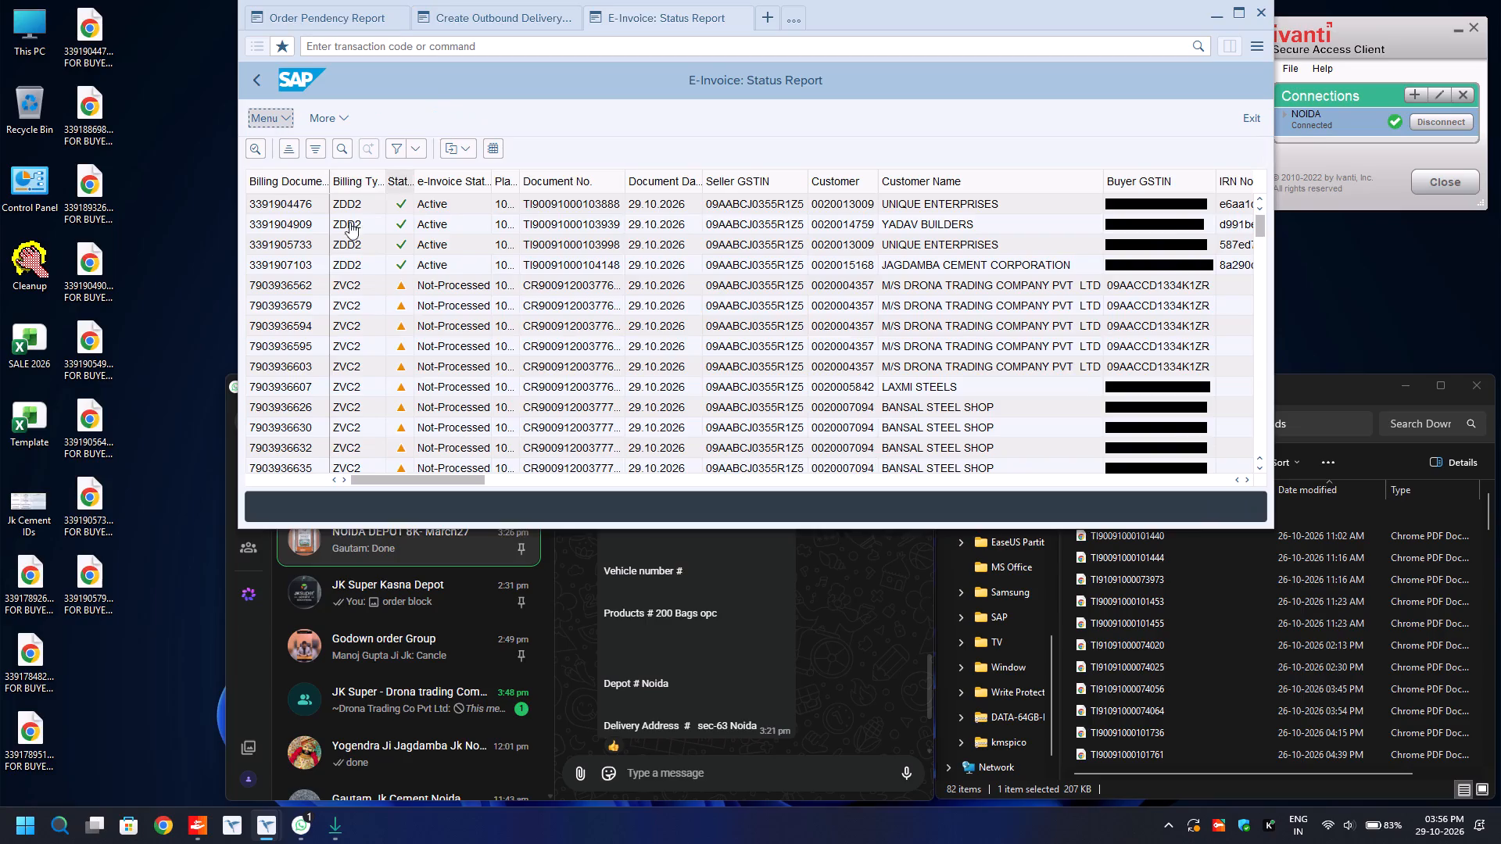
left_click(327, 259)
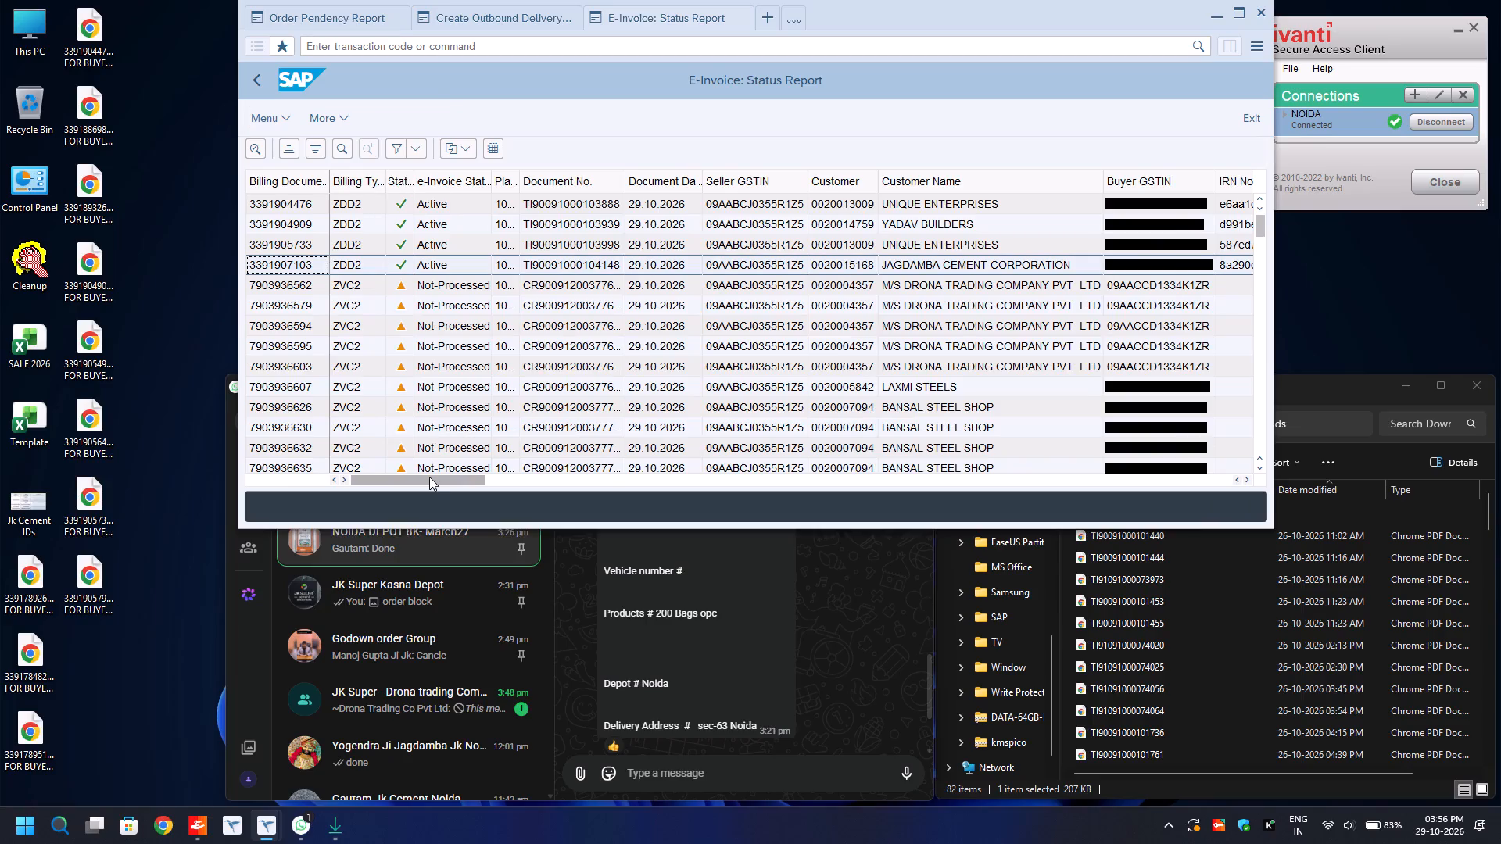
left_click_drag(429, 477, 1426, 385)
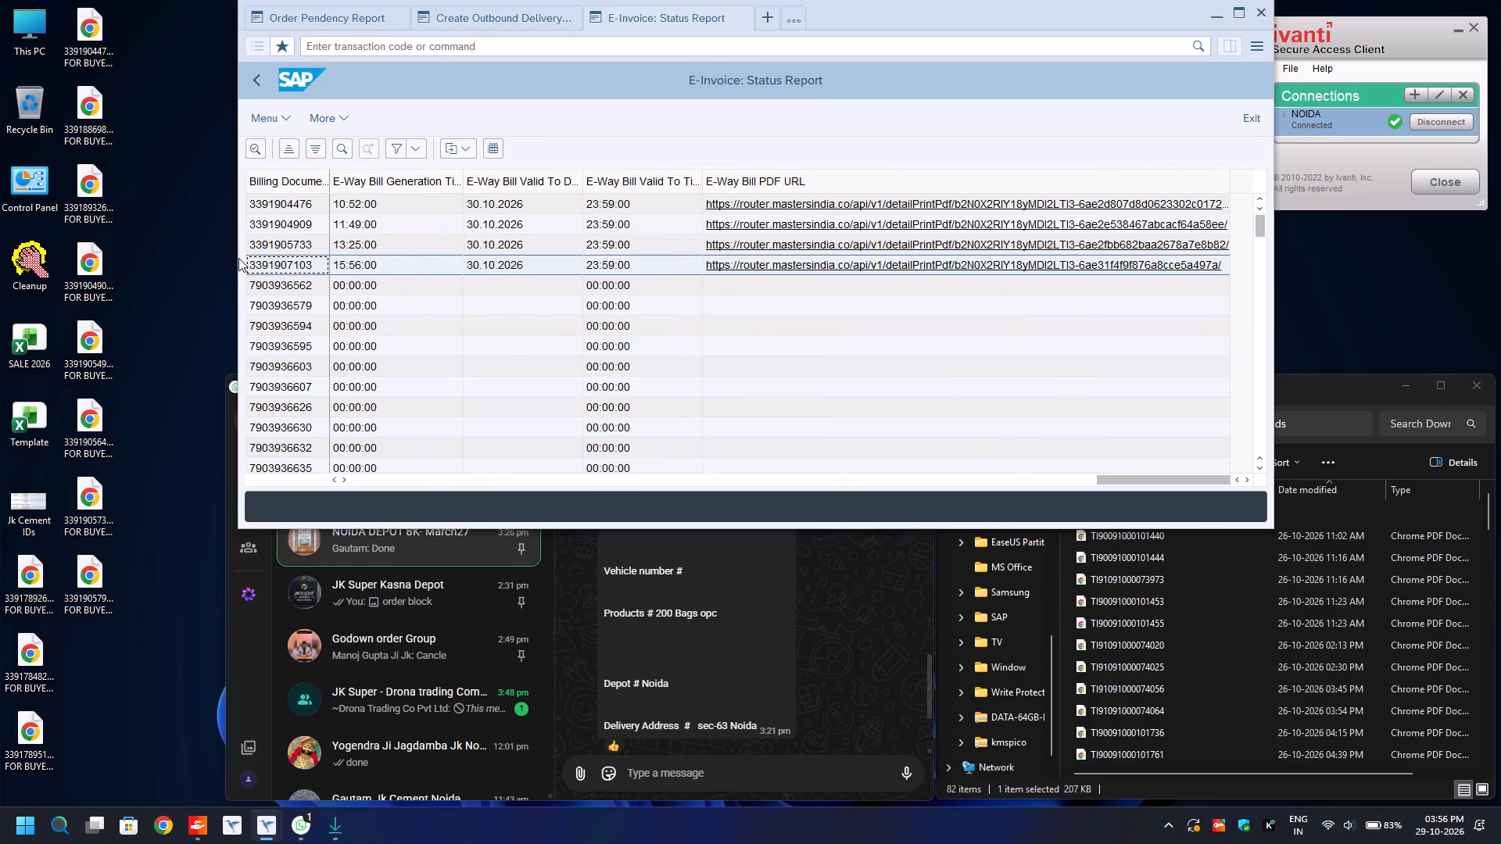
left_click(270, 269)
key("ctrl+y")
key("ctrl+v")
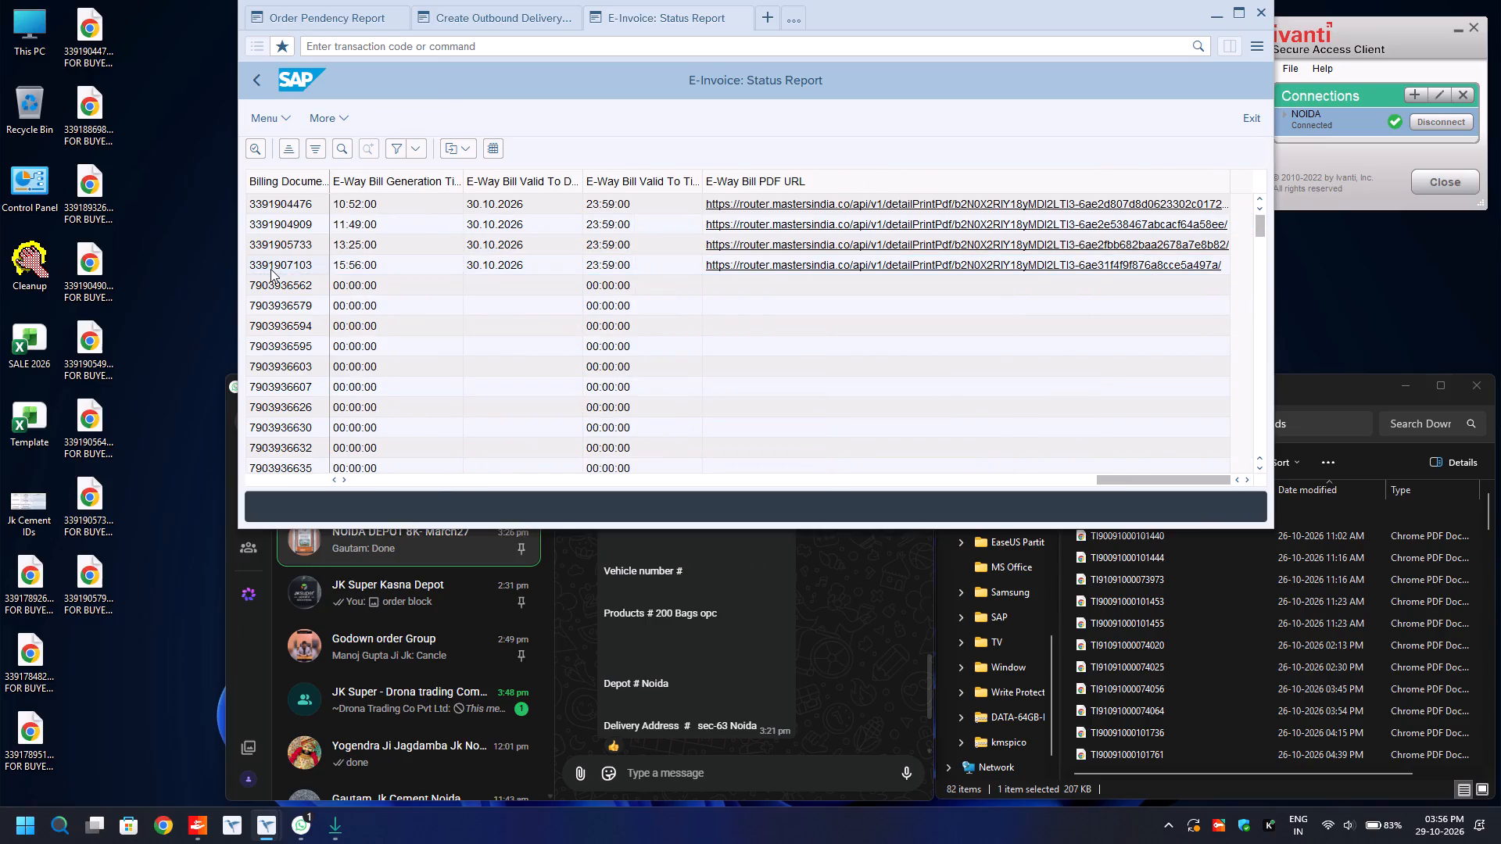
key("ctrl+c")
key("ctrl+n")
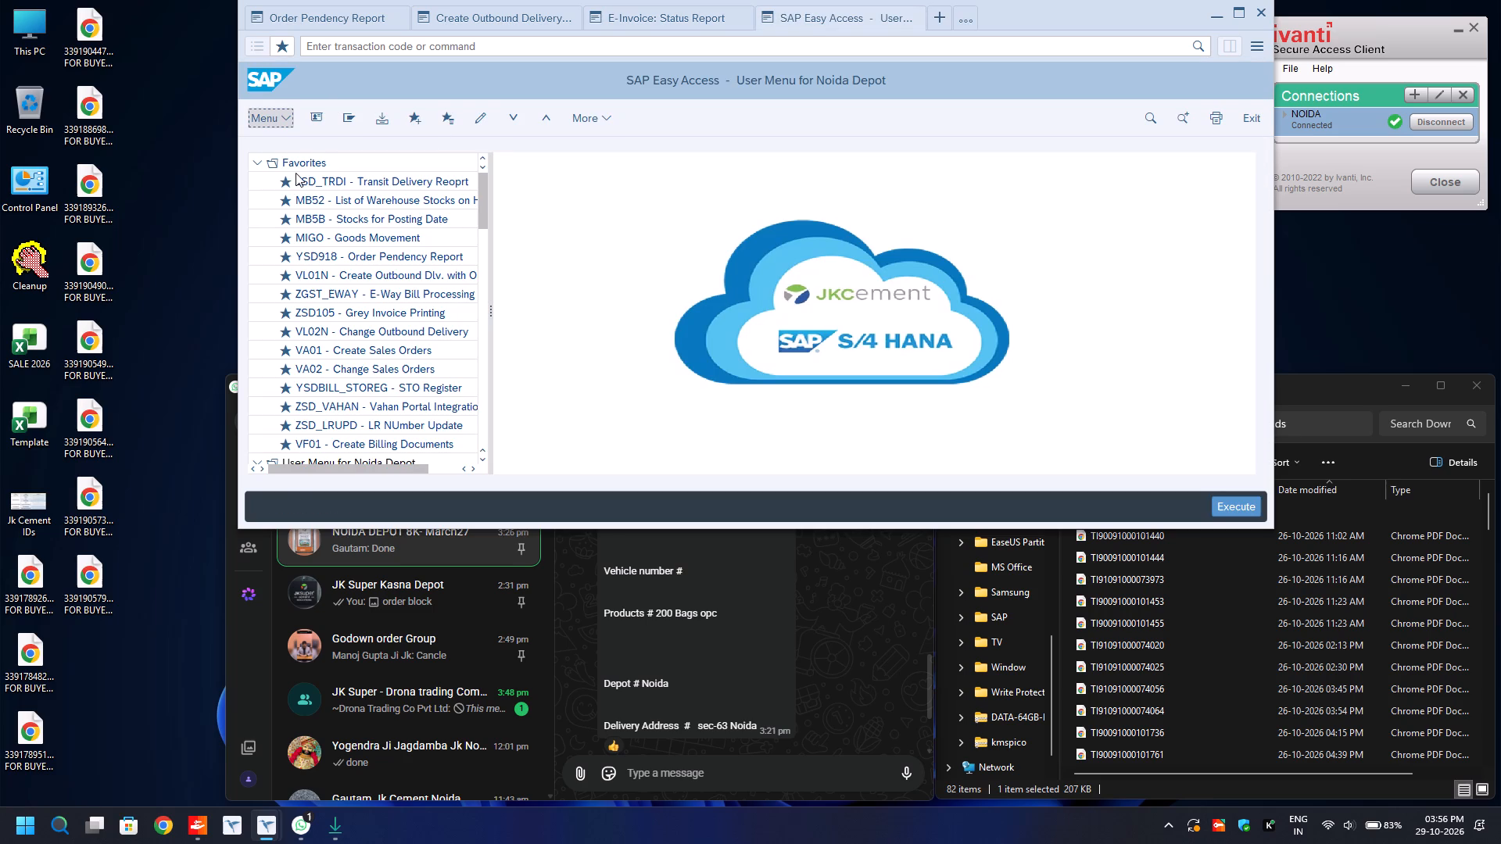
double_click(335, 320)
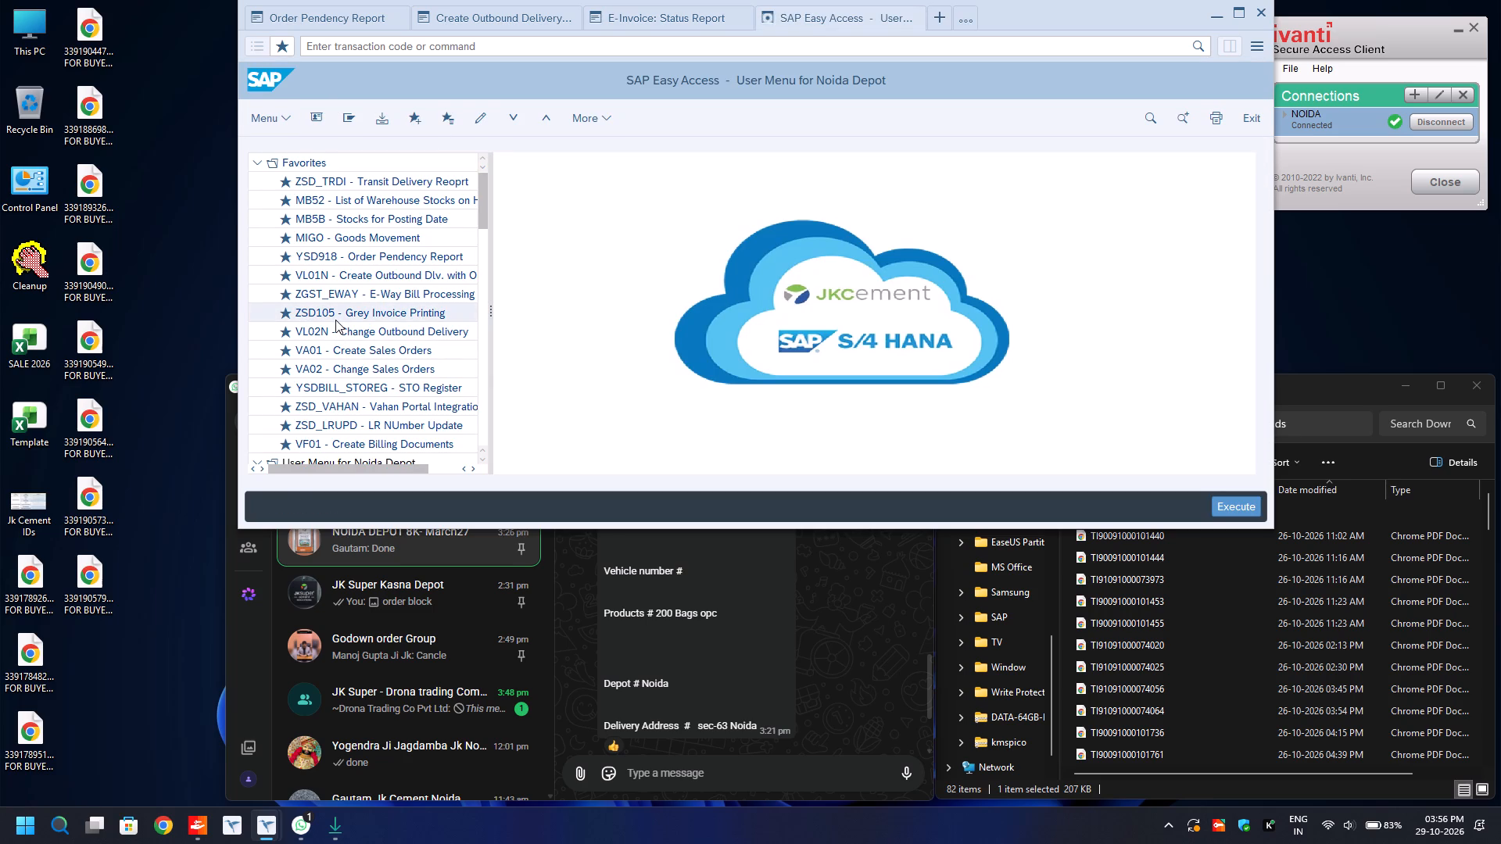
key("ctrl+v")
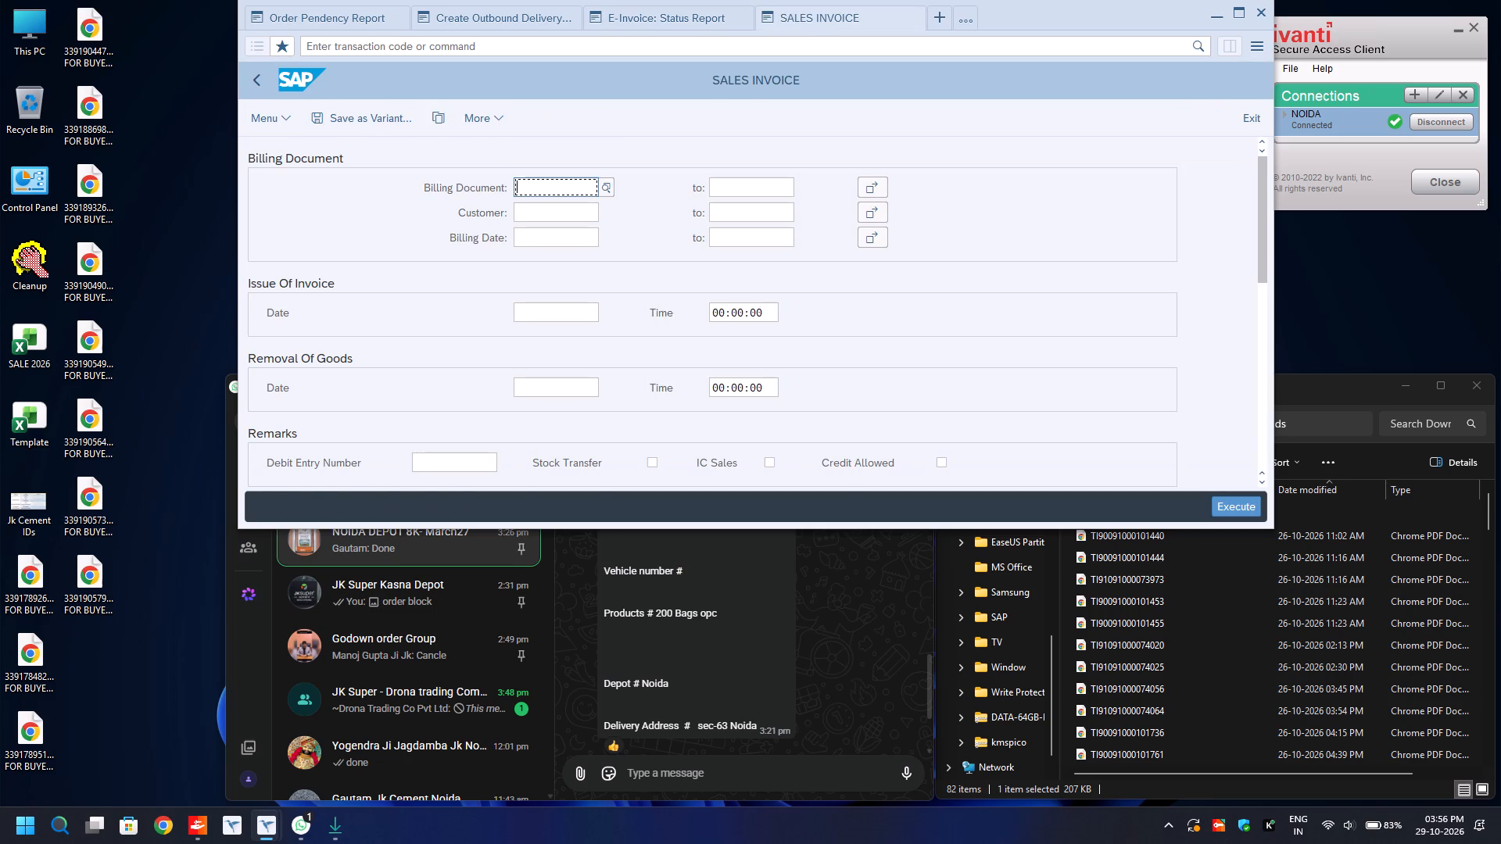
Set the sales invoice output to A4 Page Print and Digitally Signed, with Add New Signature and the Download option.
scroll(335, 320, "down", 7)
left_click(274, 357)
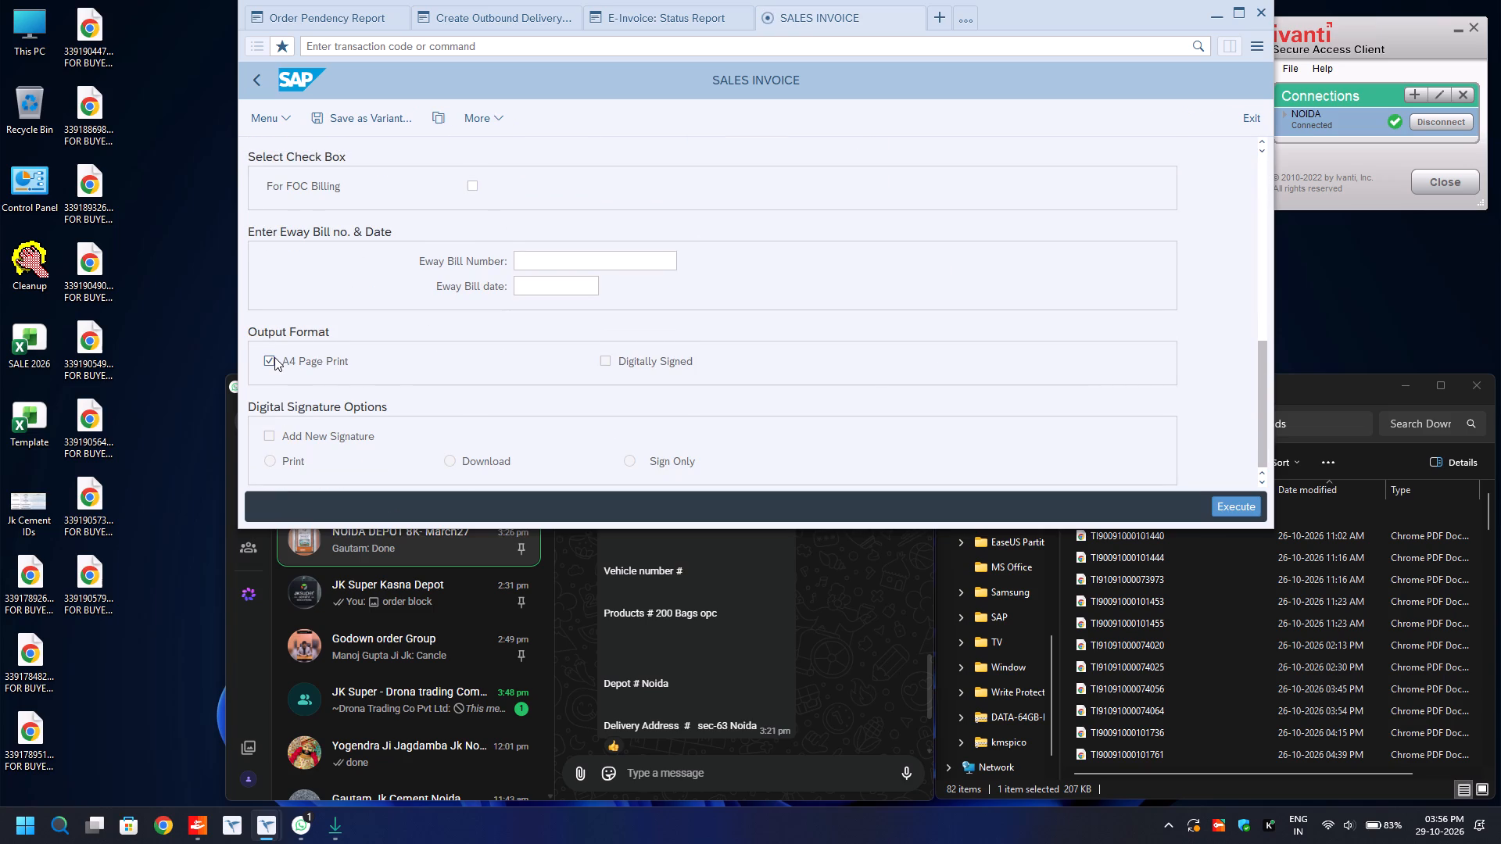
key("Tab")
key("space")
key("Tab")
key("space")
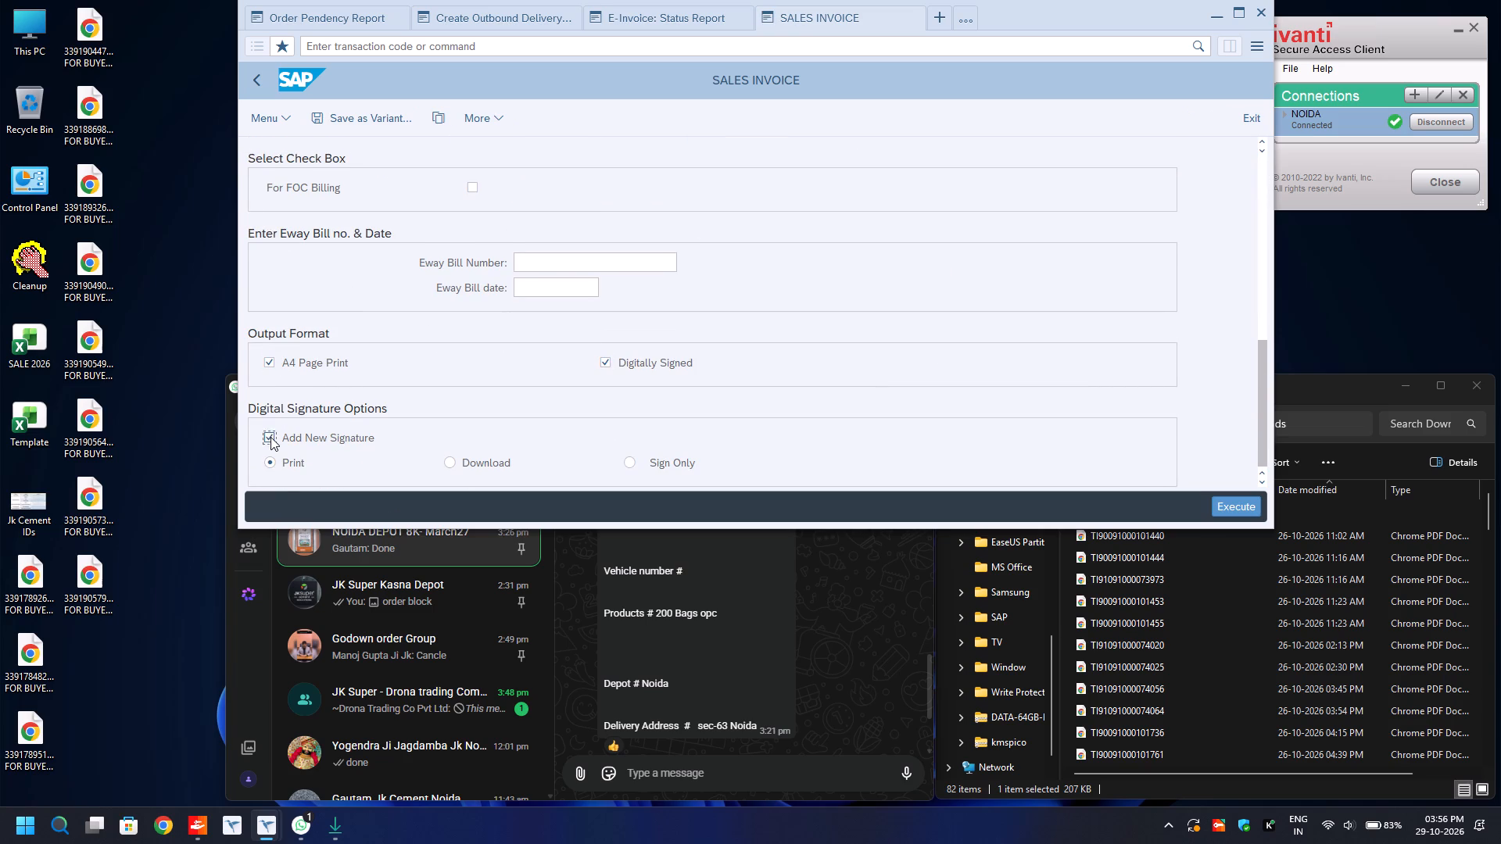
key("Tab")
key("Right")
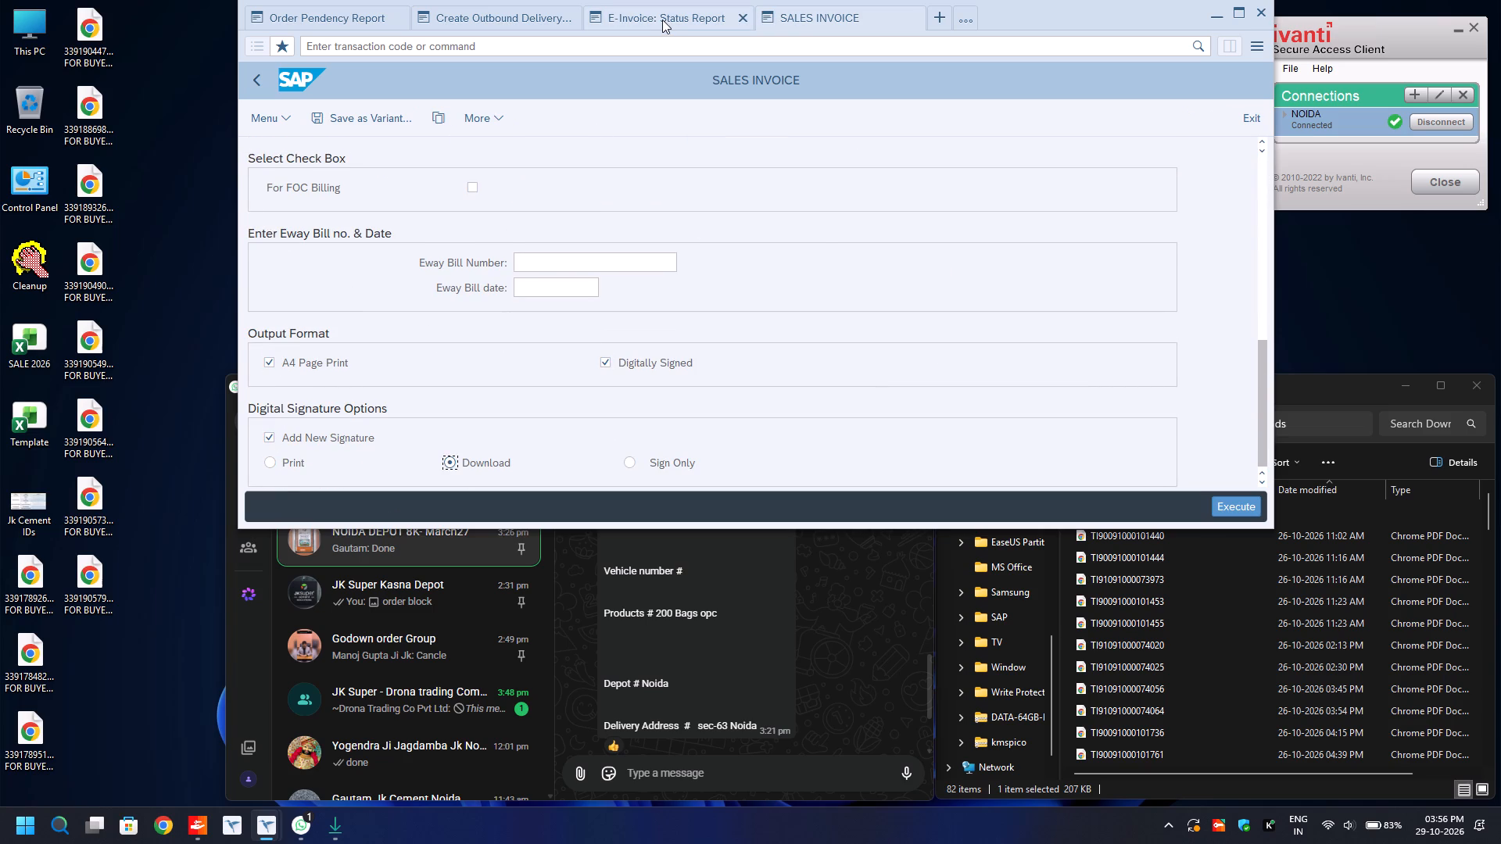
Execute the sales invoice output and choose only the Original For Buyer copy.
left_click(662, 20)
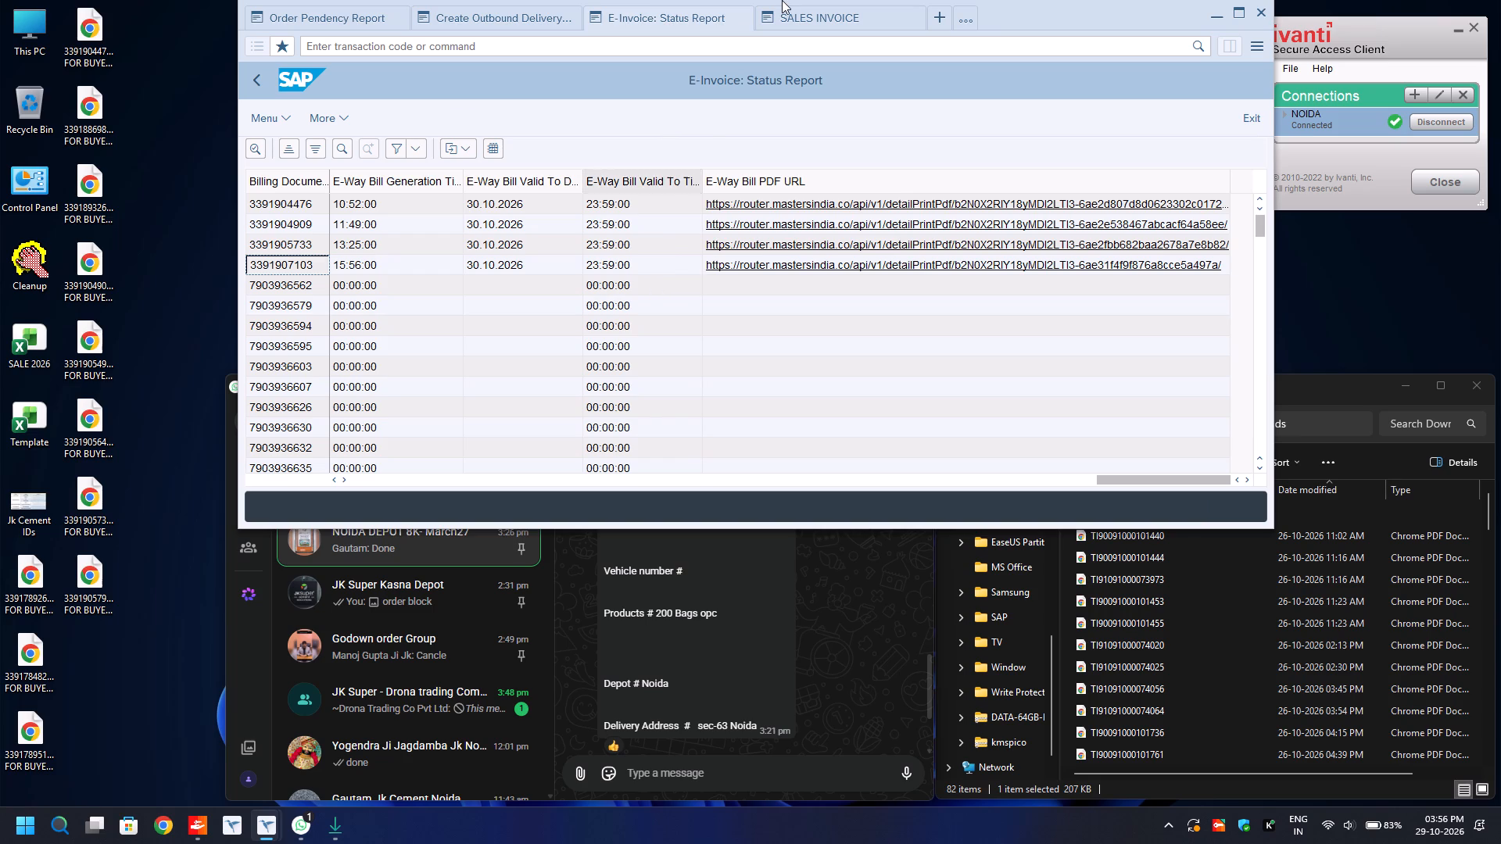
left_click(804, 19)
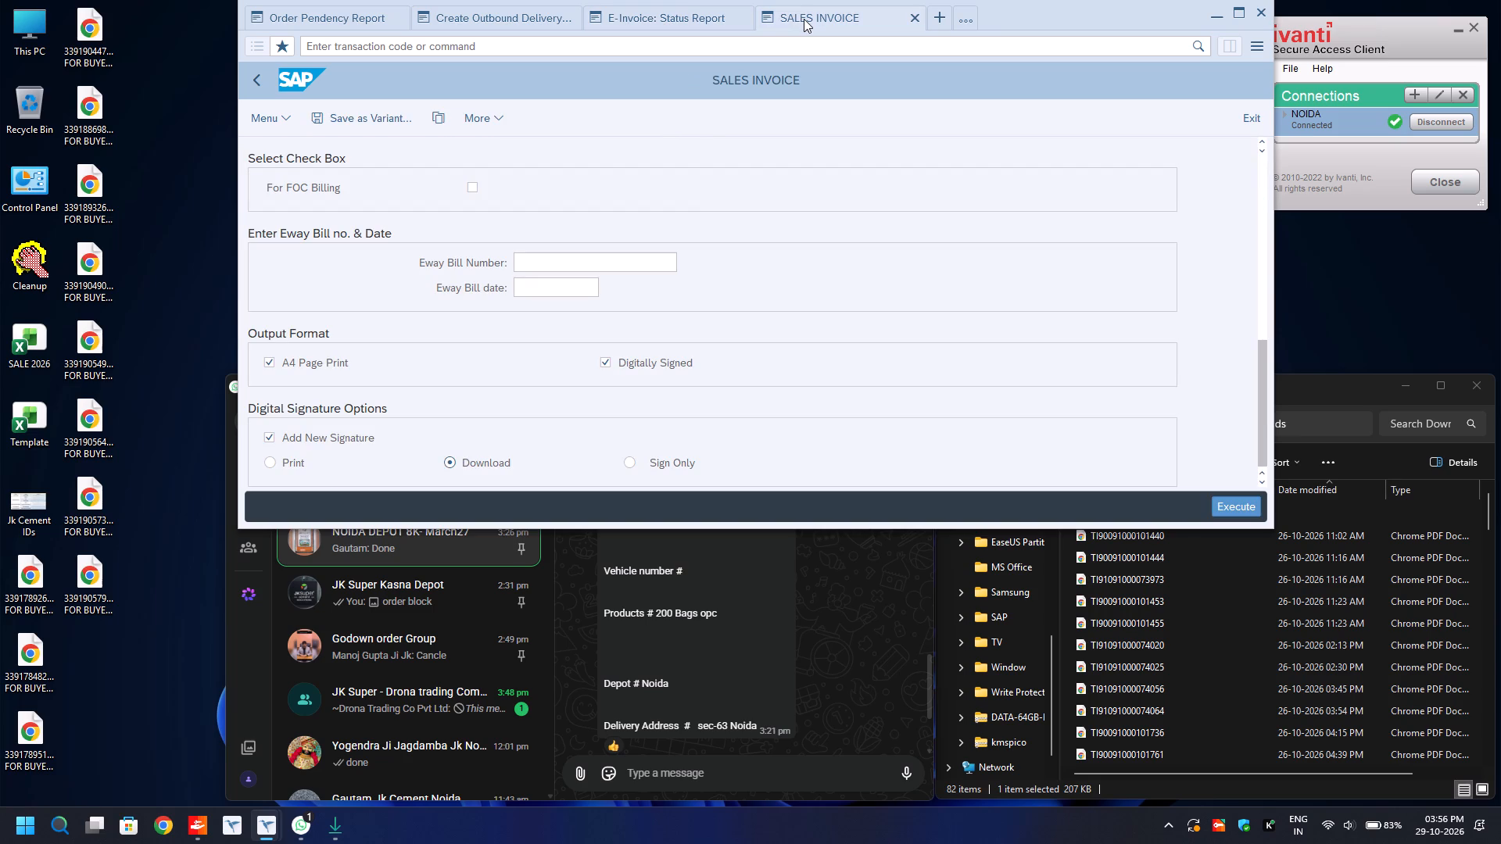
key("F8")
key("space")
key("Return")
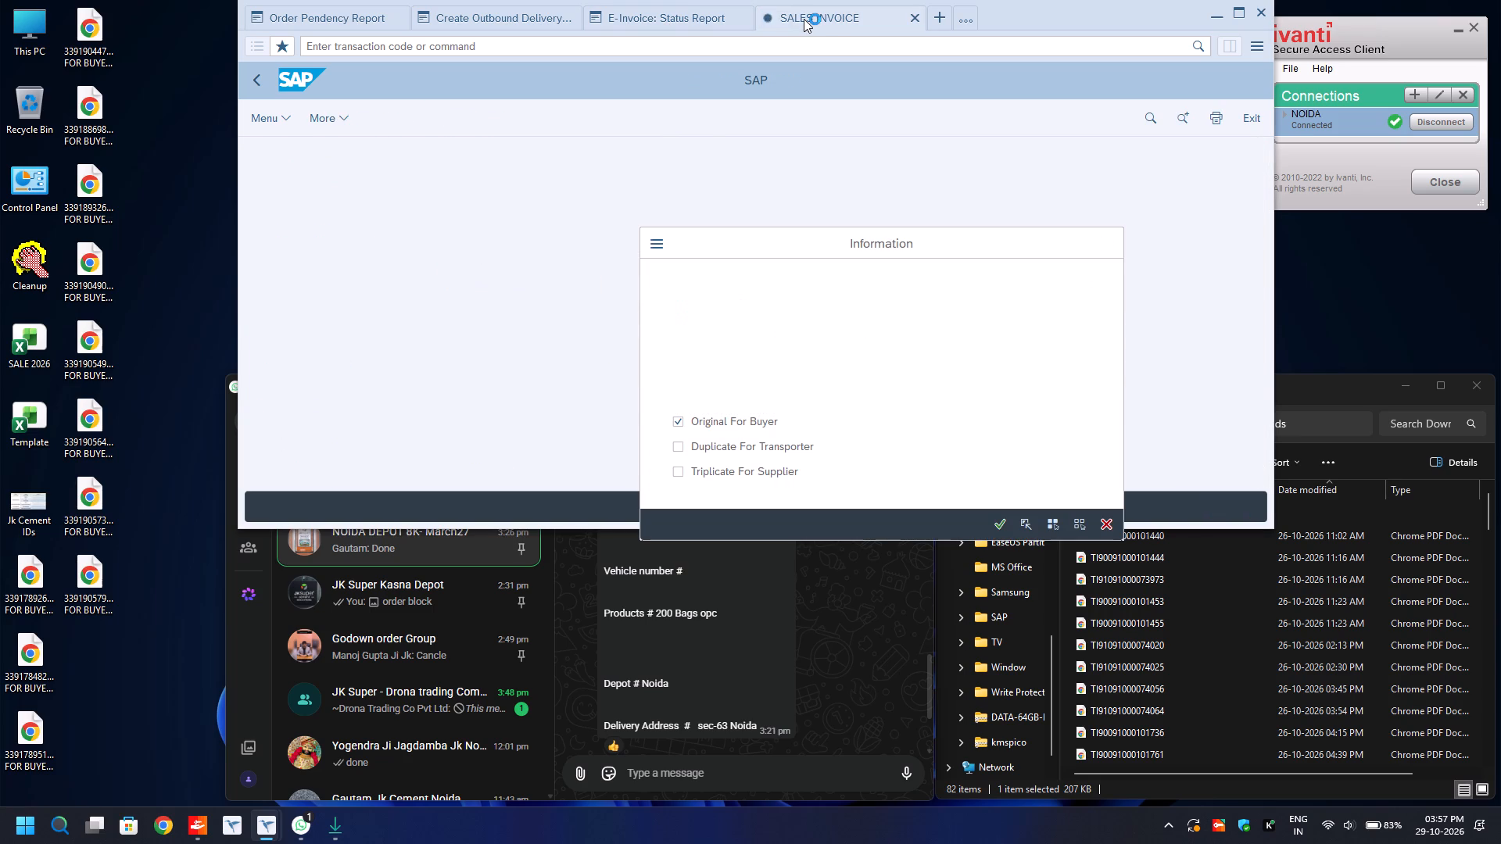
left_click(697, 10)
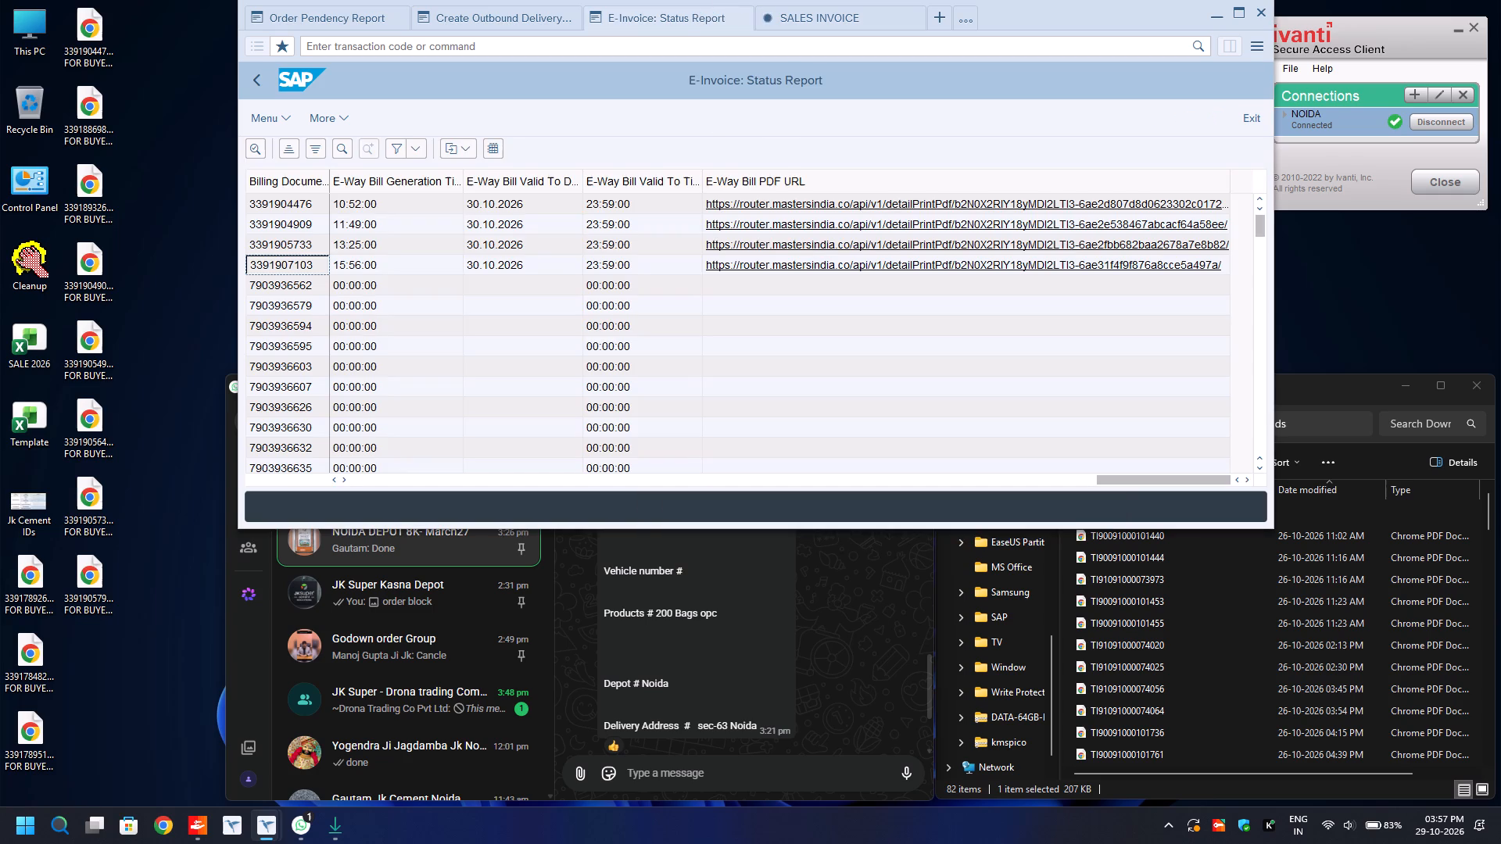
left_click(812, 267)
key("Left")
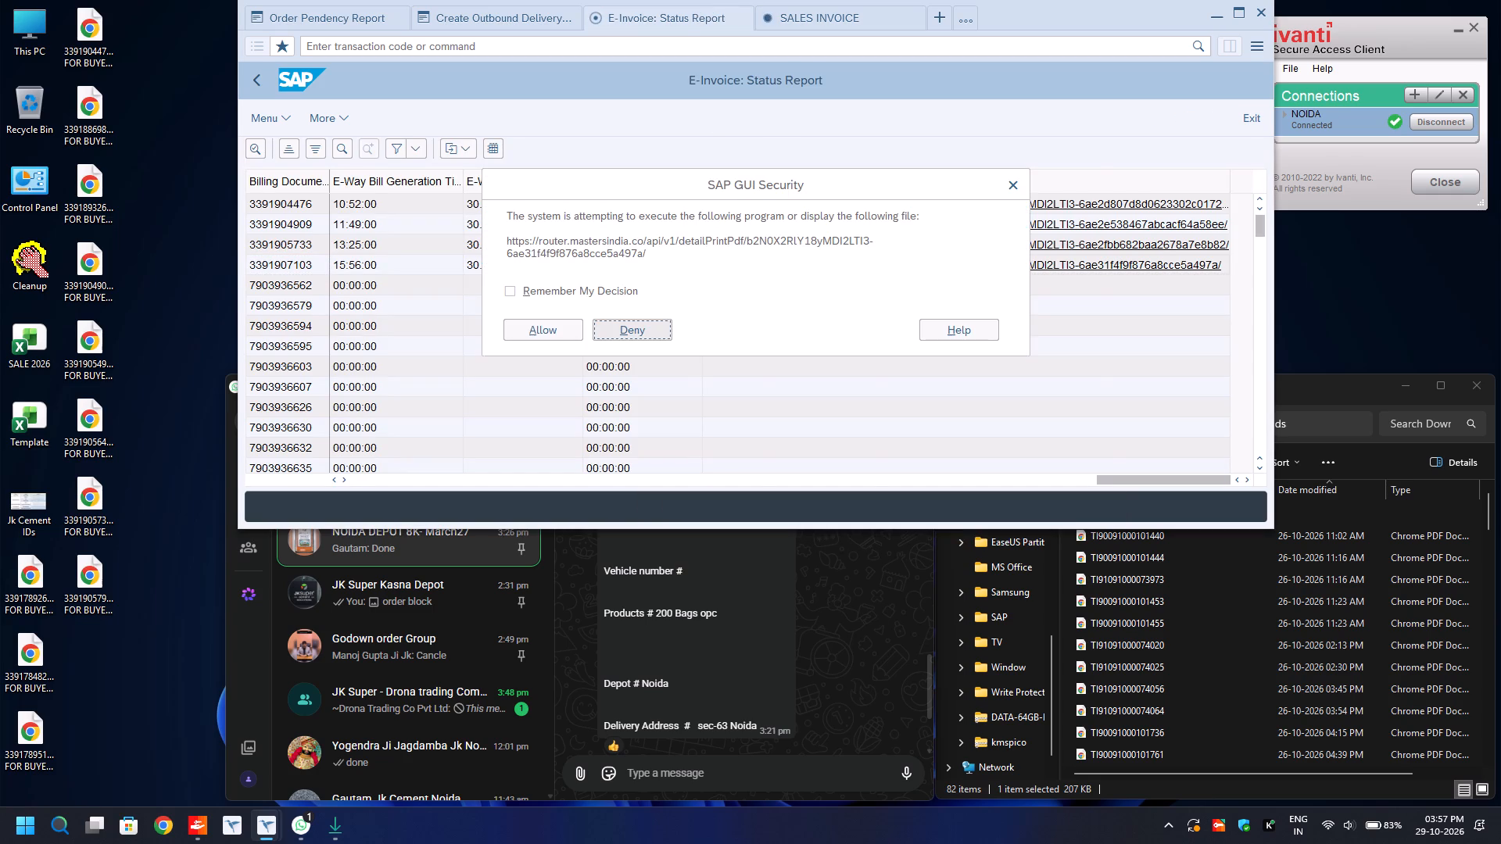
key("Return")
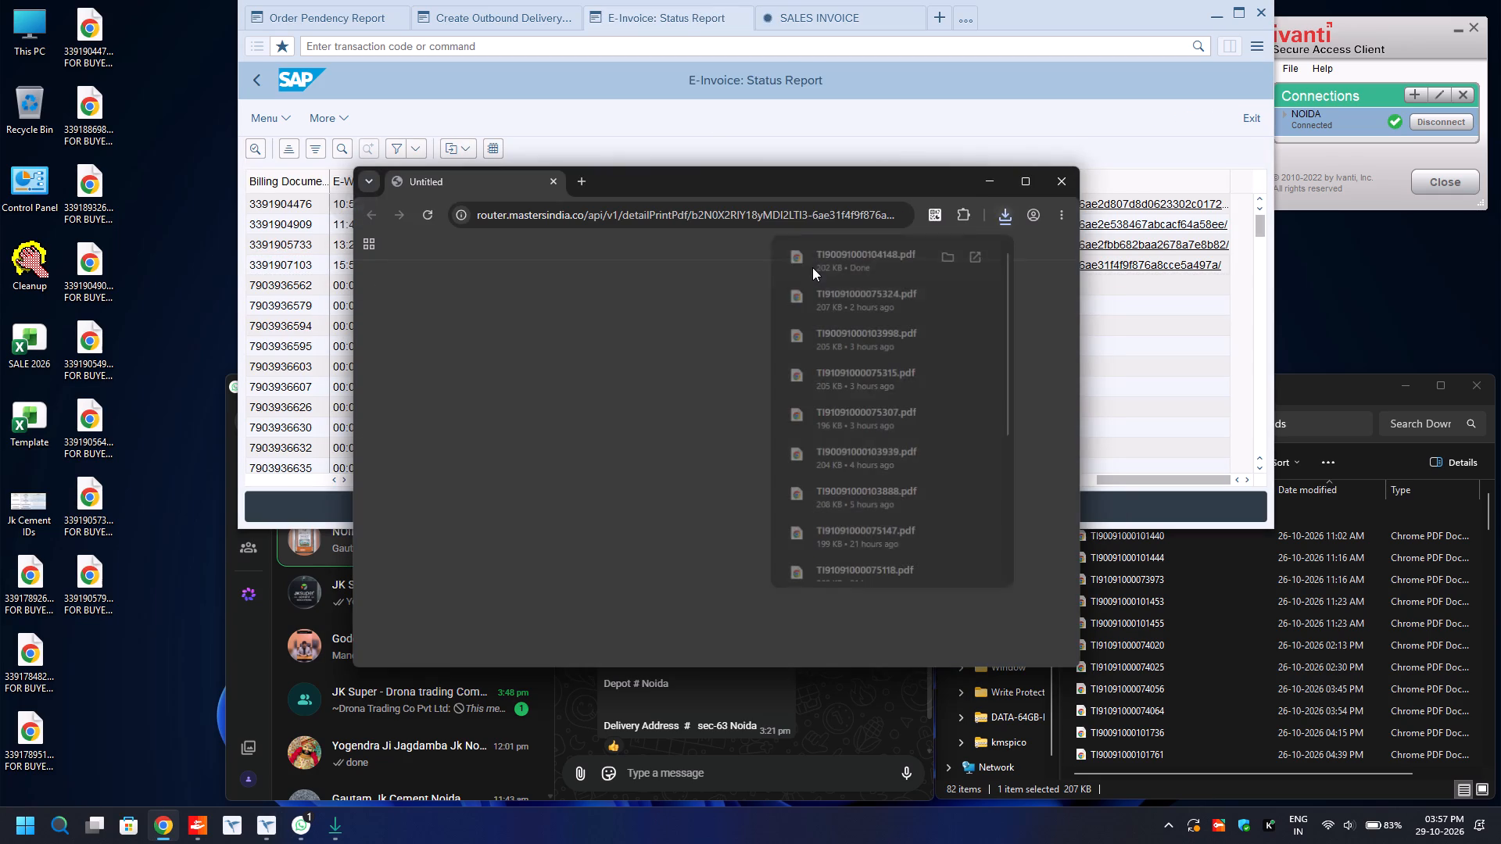
left_click(947, 253)
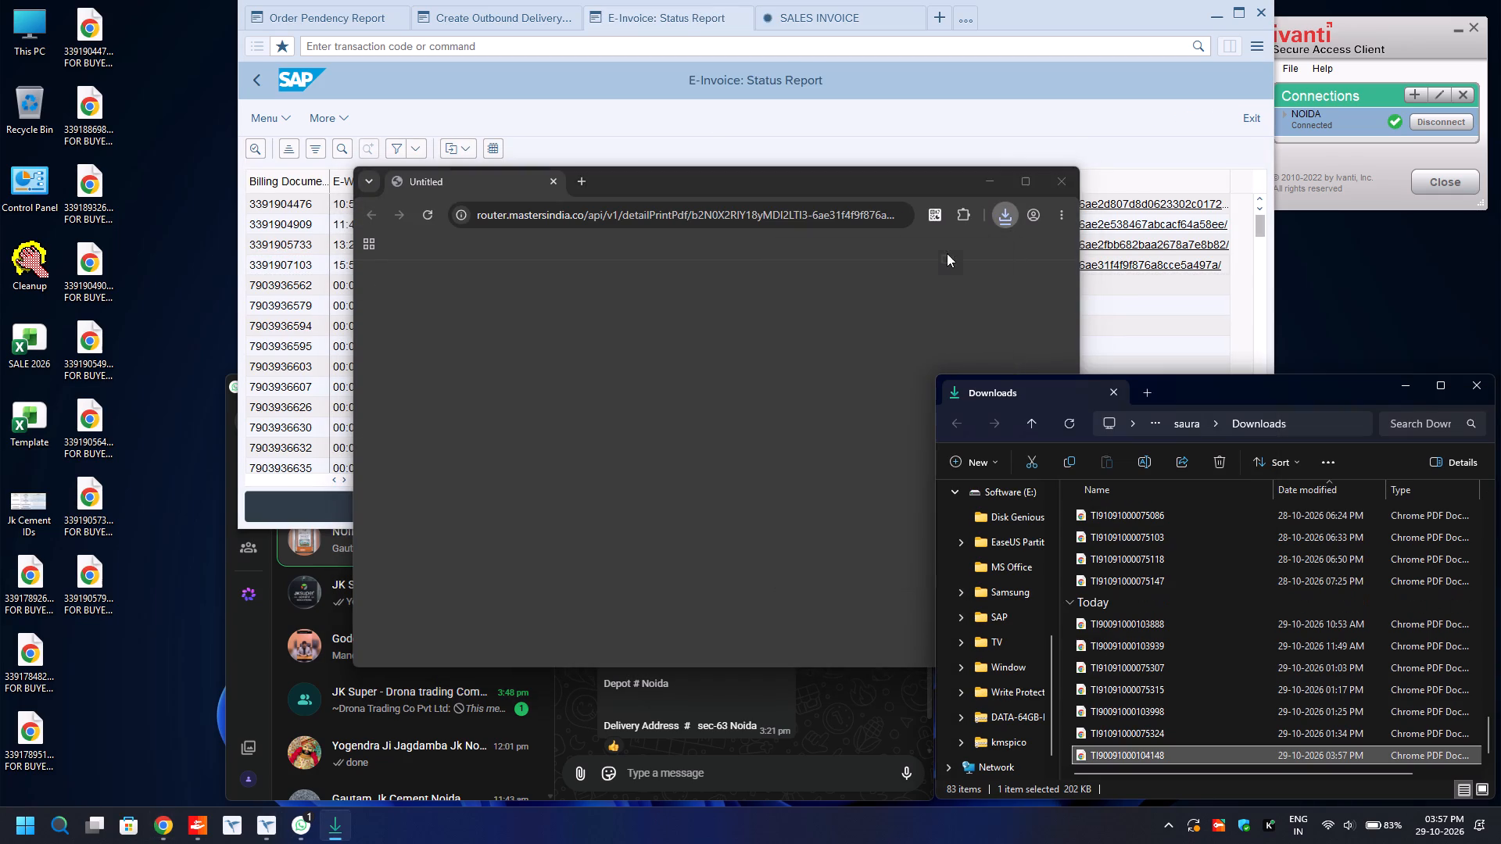
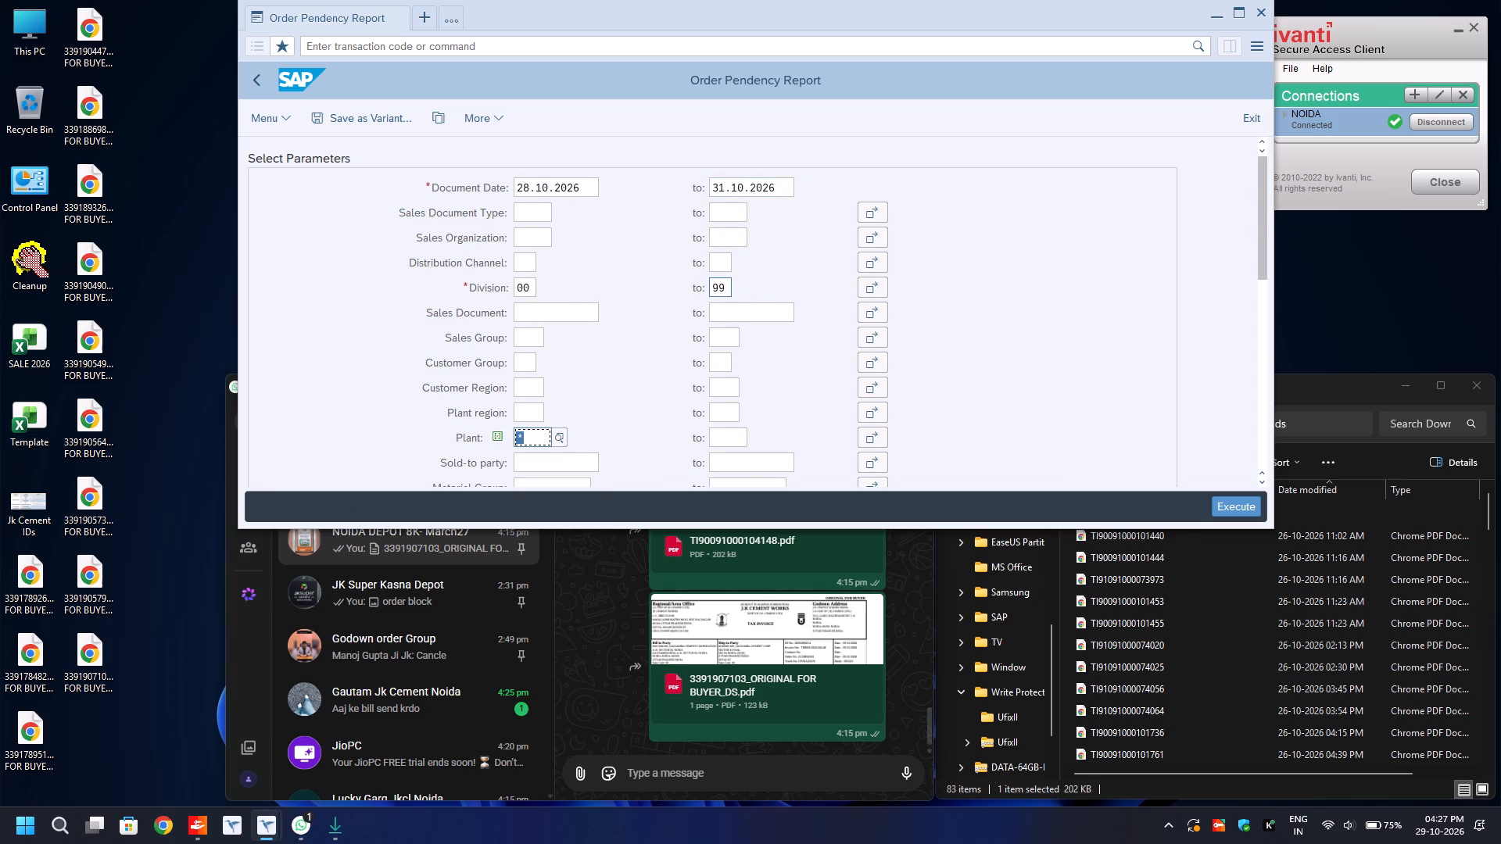
Run the Order Pendency Report for Schedule Open Orders, review the listed orders, and return to the user menu.
scroll(909, 343, "down", 9)
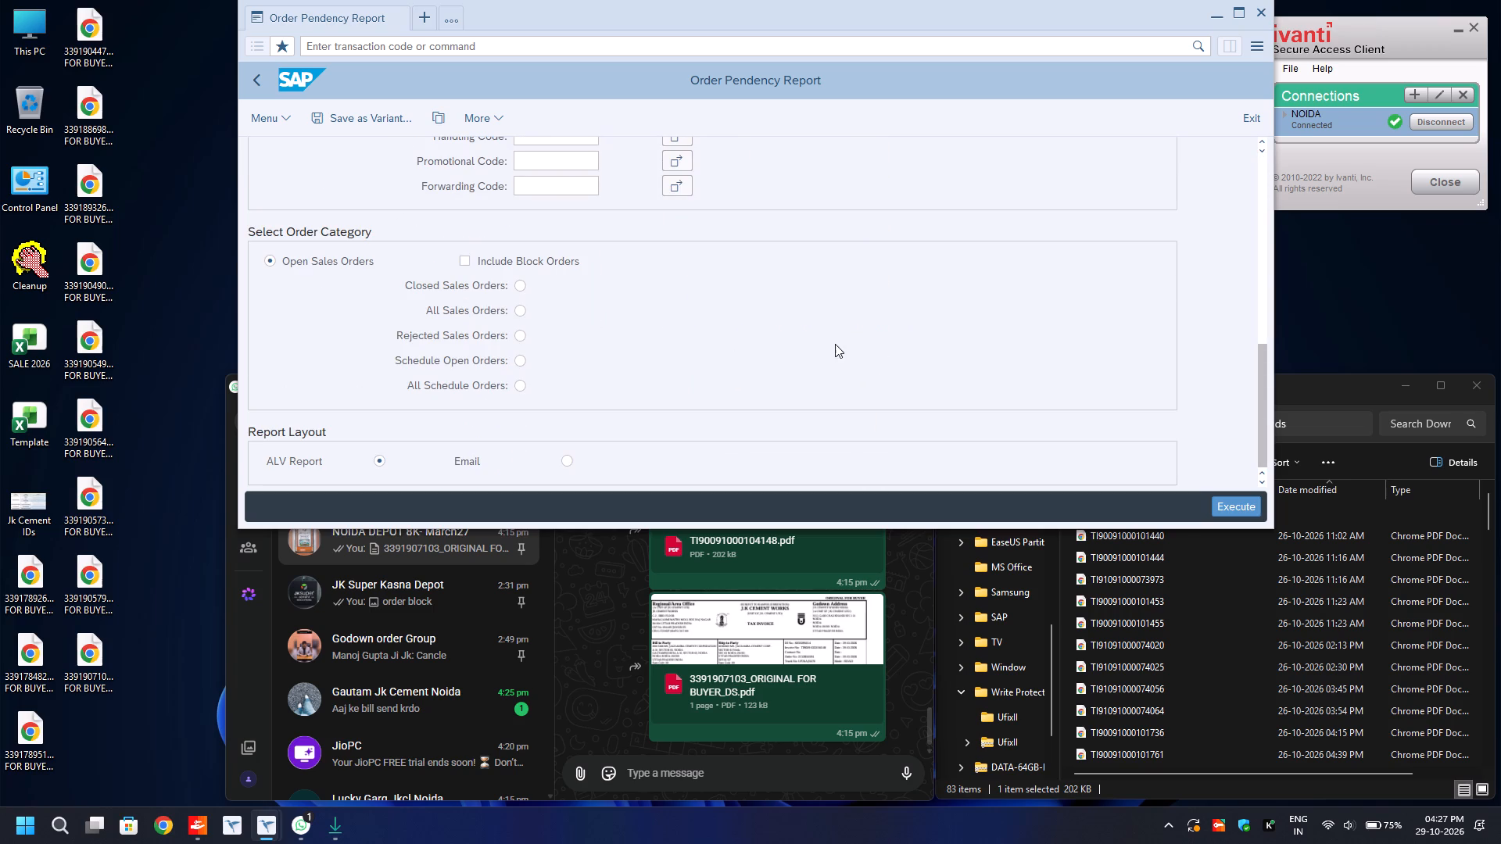
left_click(521, 362)
key("F8")
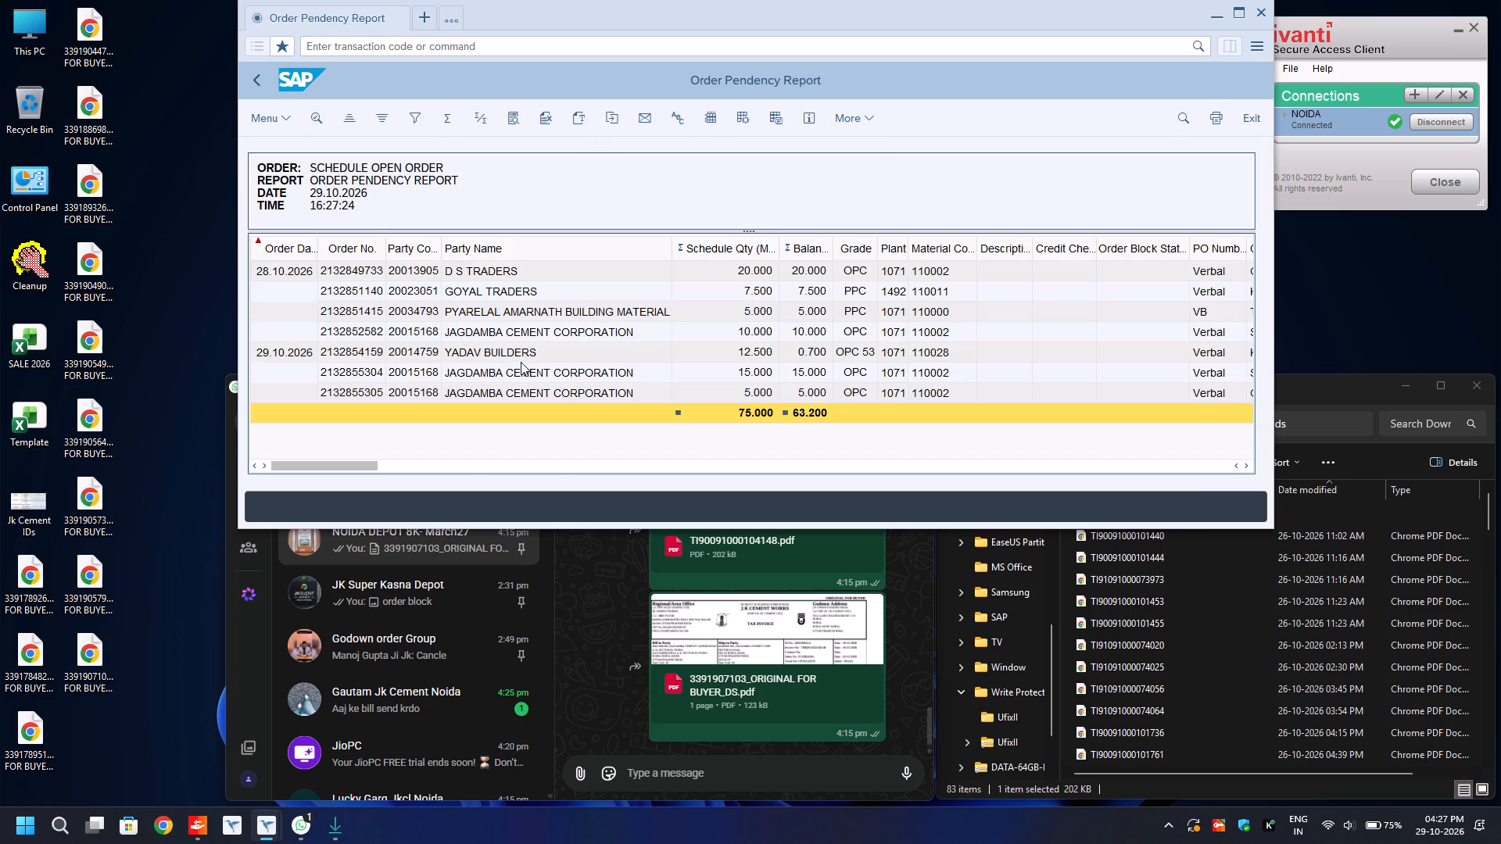
left_click(255, 81)
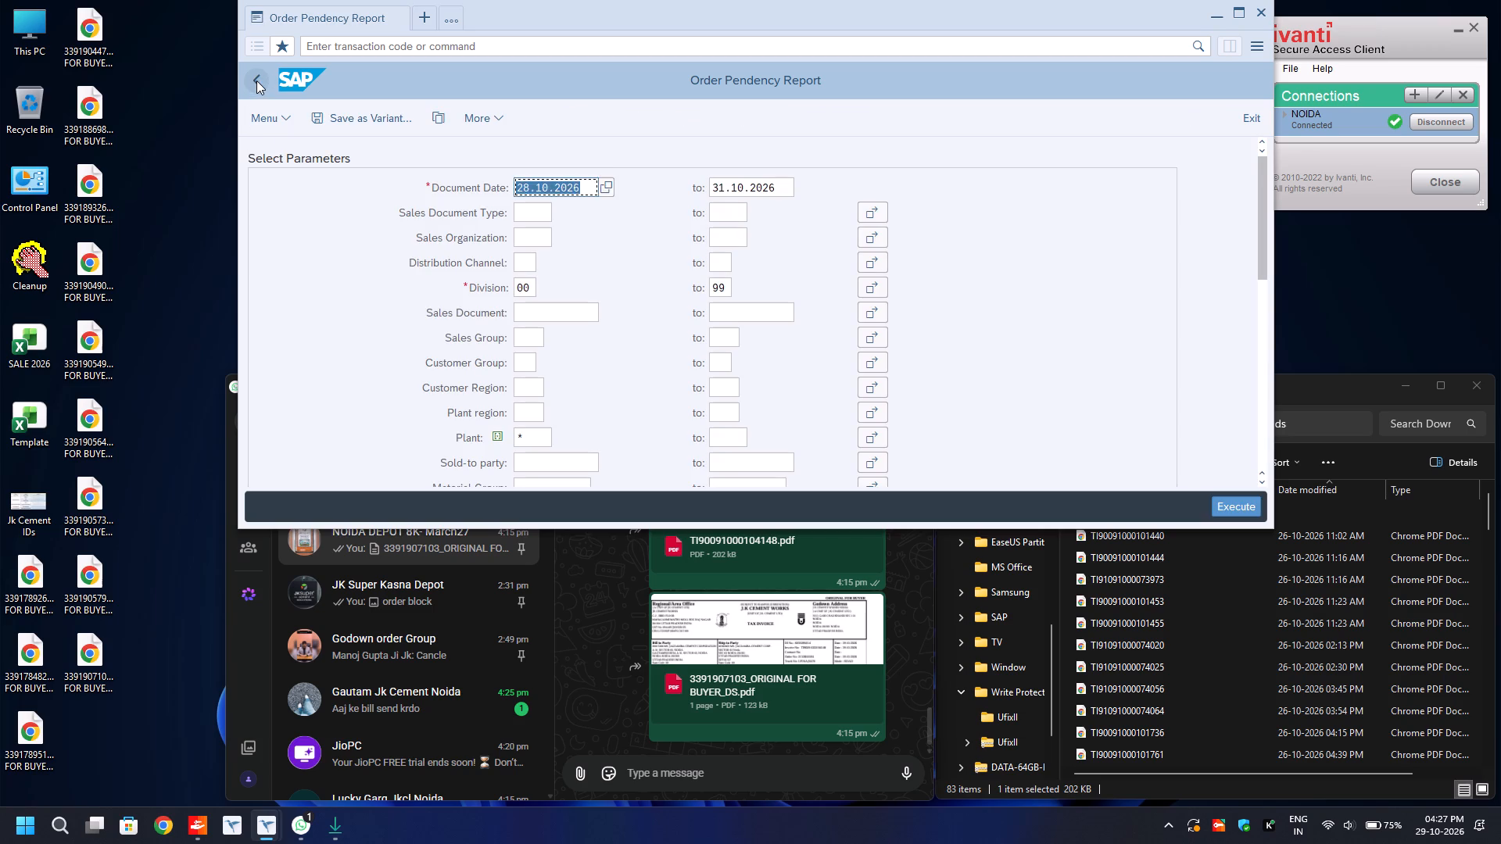
left_click(256, 80)
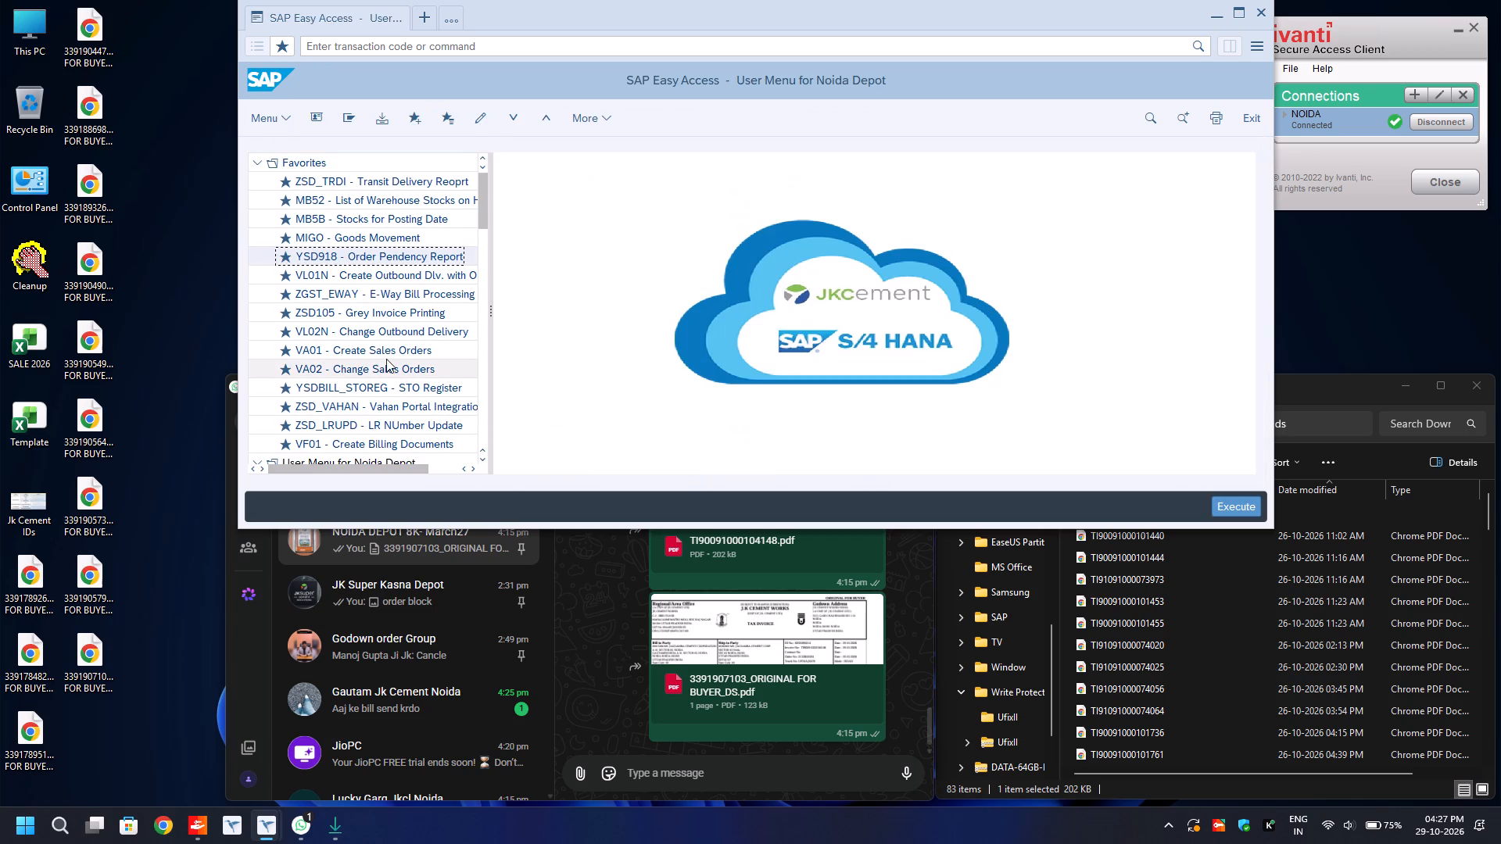
Open ZGST_EWAY E-Way Bill Processing and choose e-Invoice for Sales and Distribution with sales organization 1000.
double_click(372, 299)
left_click(514, 213)
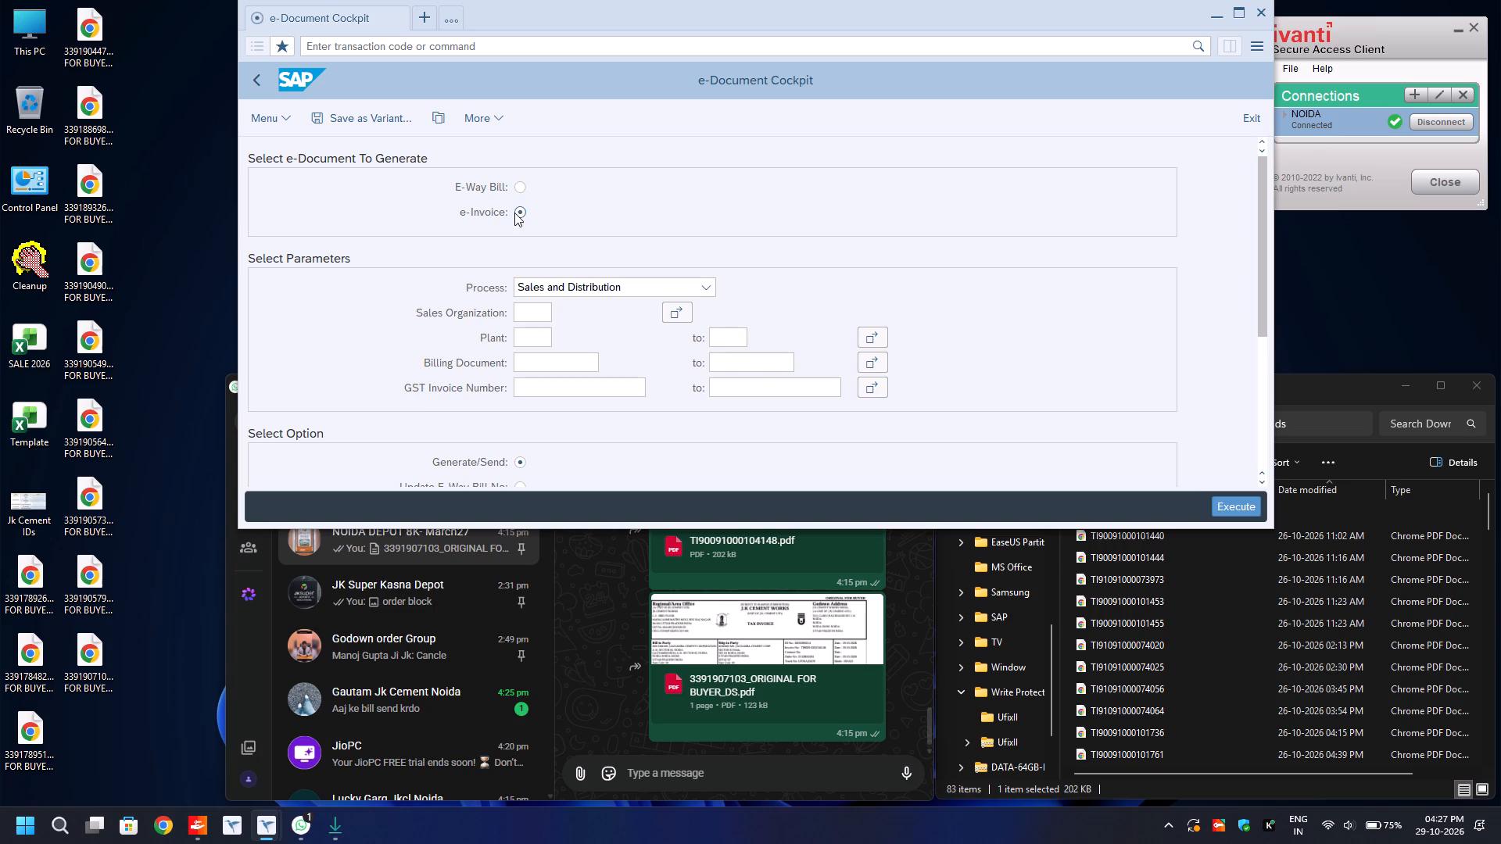
left_click_drag(549, 284, 539, 313)
left_click(539, 313)
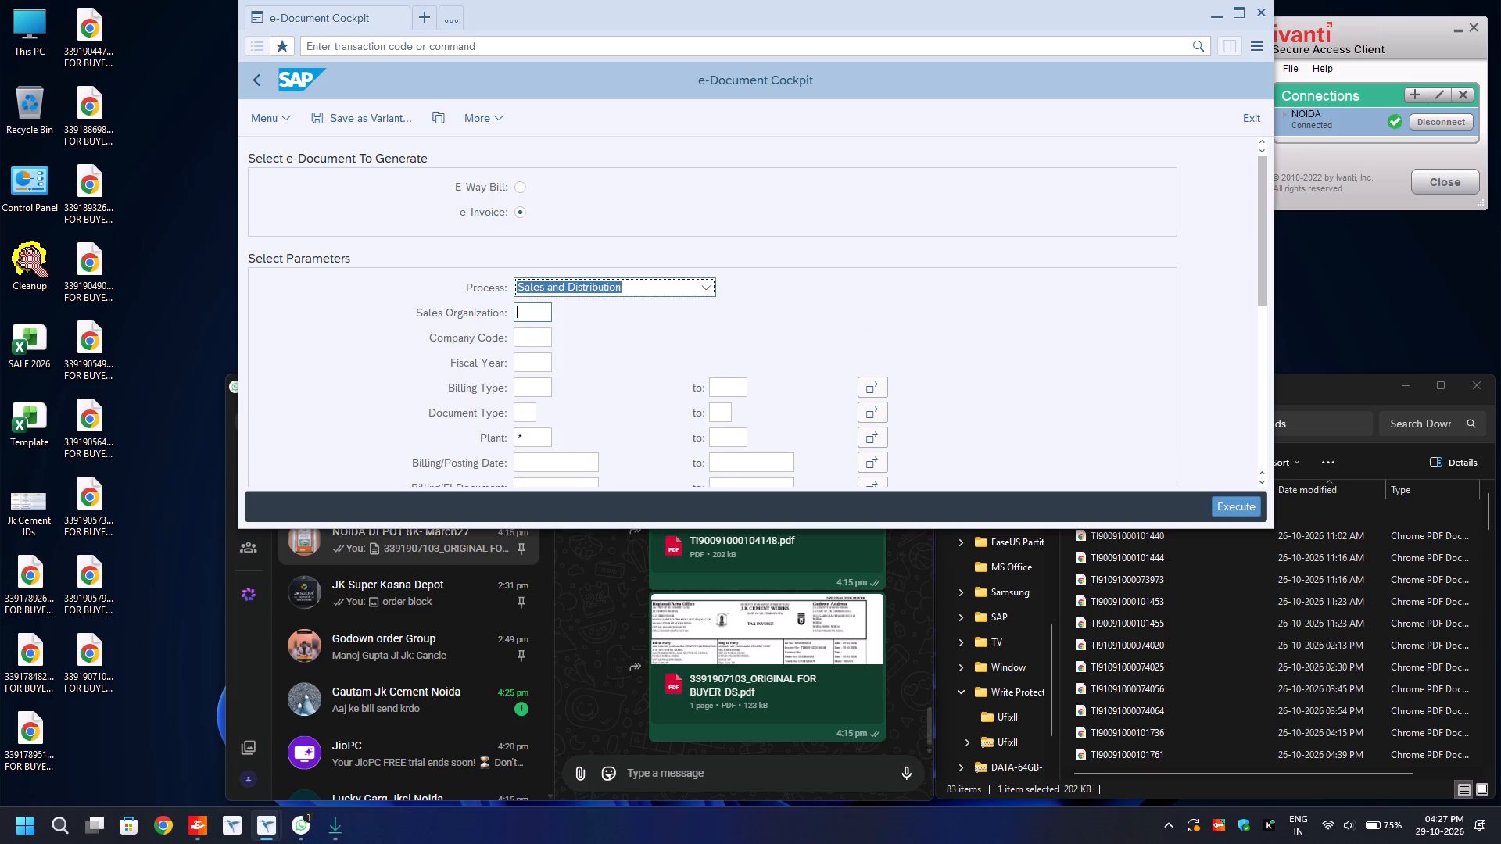
key("BackSpace")
key("Down")
key("Return")
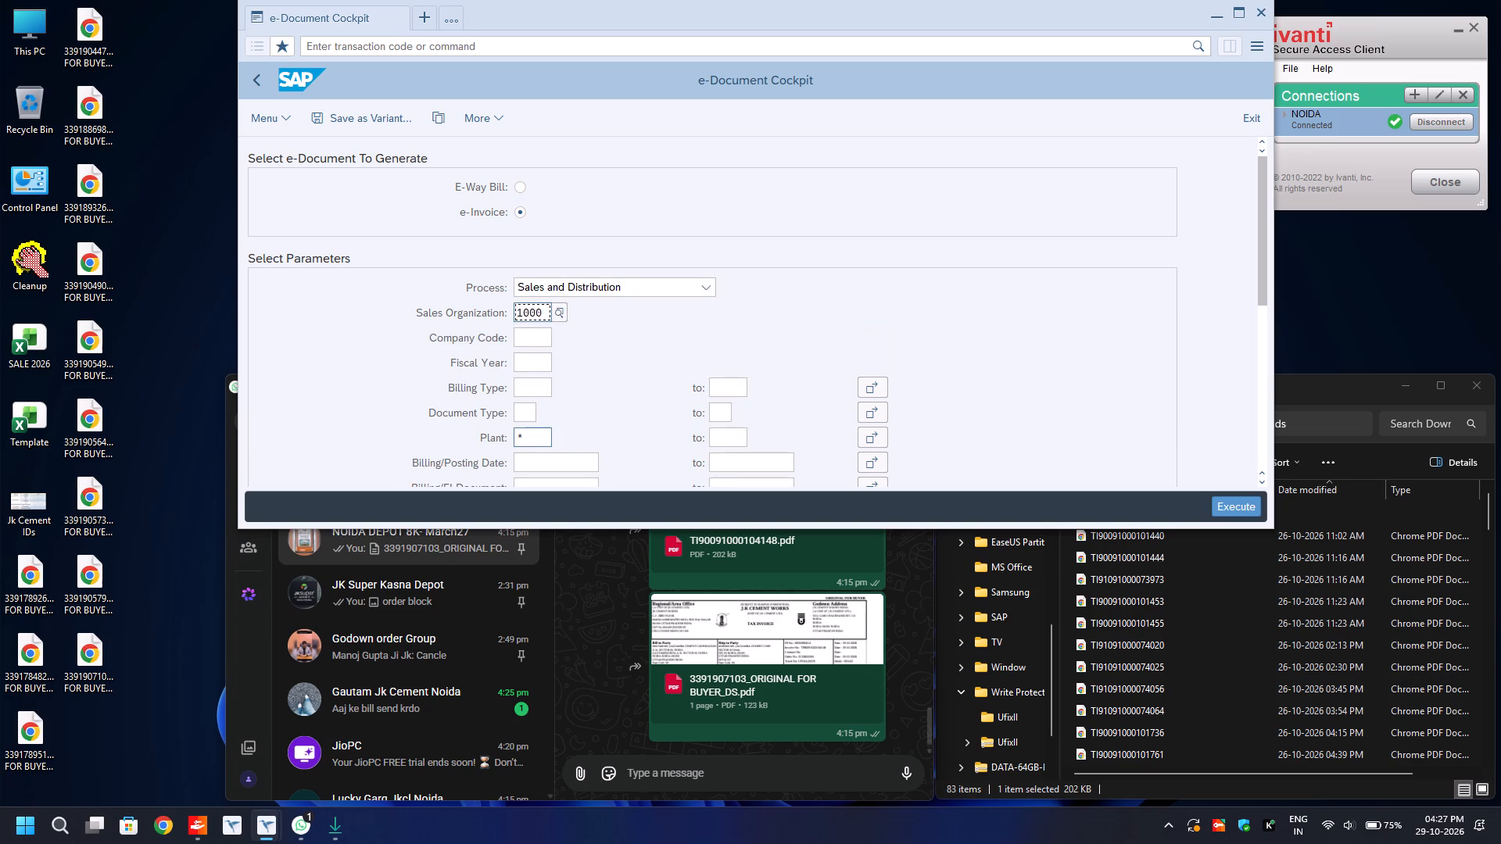
Replace the e-Document Cockpit's plant entry with a multiple selection of plants 1071, 1492, 8134 and 8135.
left_click(527, 432)
key("BackSpace")
key("Tab")
key("Tab")
key("Return")
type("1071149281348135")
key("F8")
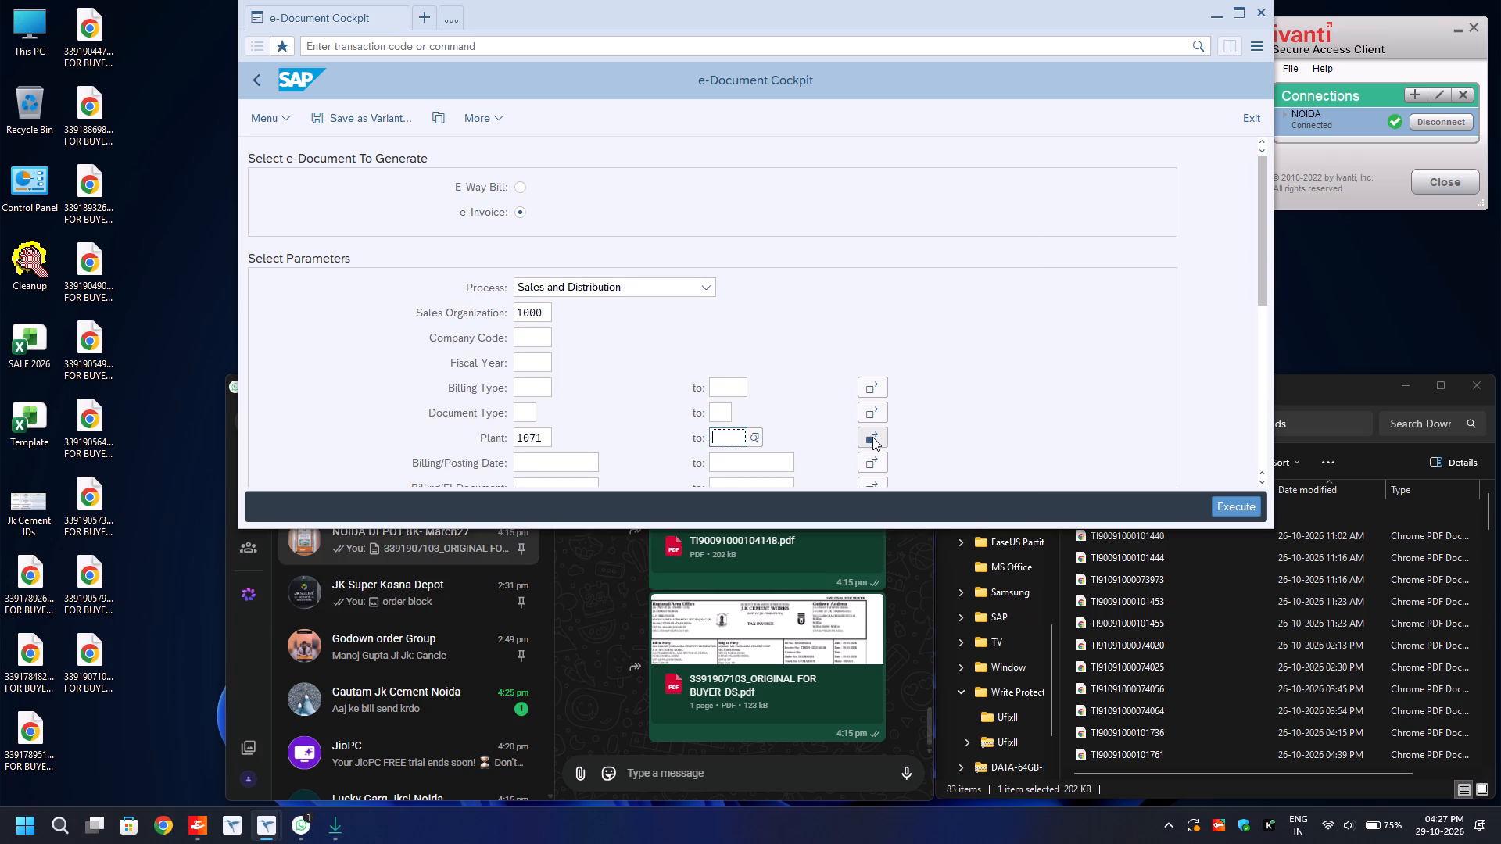
Run the e-invoice Status Report with the e-Invoice with E-Way Bill option for billing/posting date 29.10.2026.
left_click(563, 463)
key("BackSpace")
key("Down")
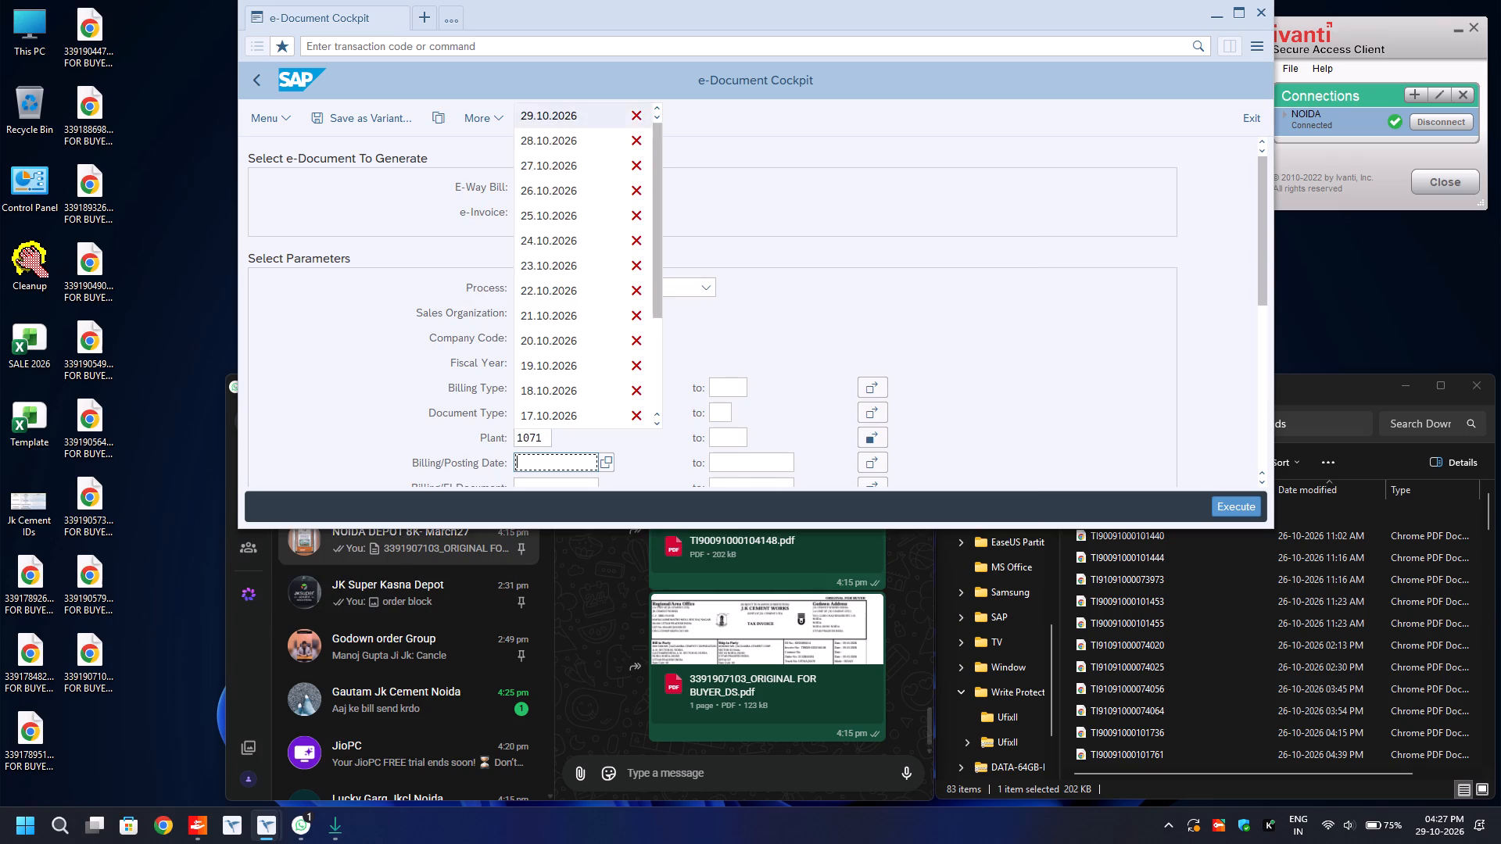
key("Return")
scroll(563, 463, "down", 8)
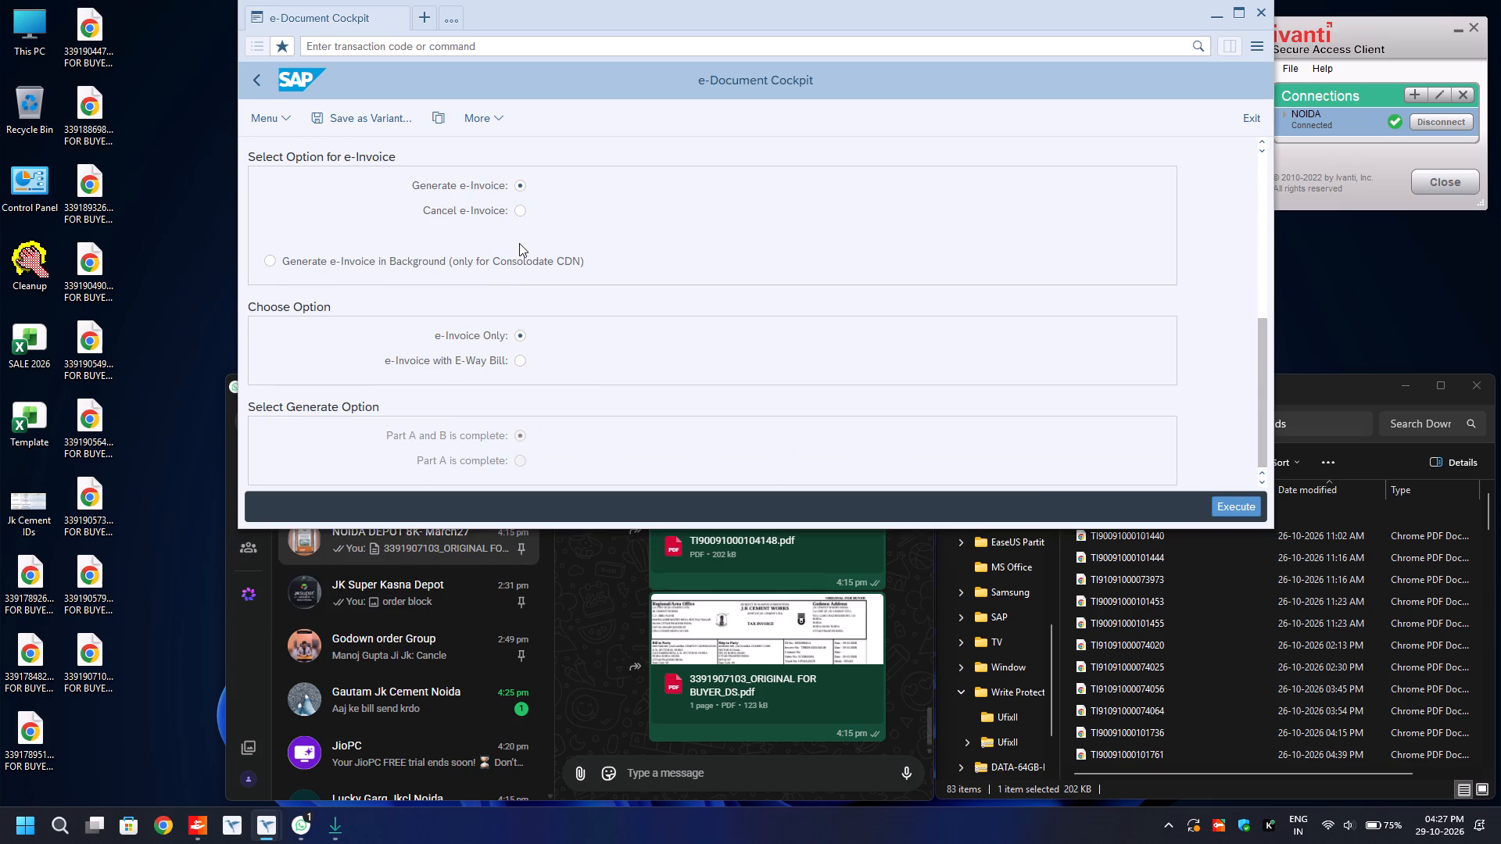
left_click(519, 238)
left_click(521, 366)
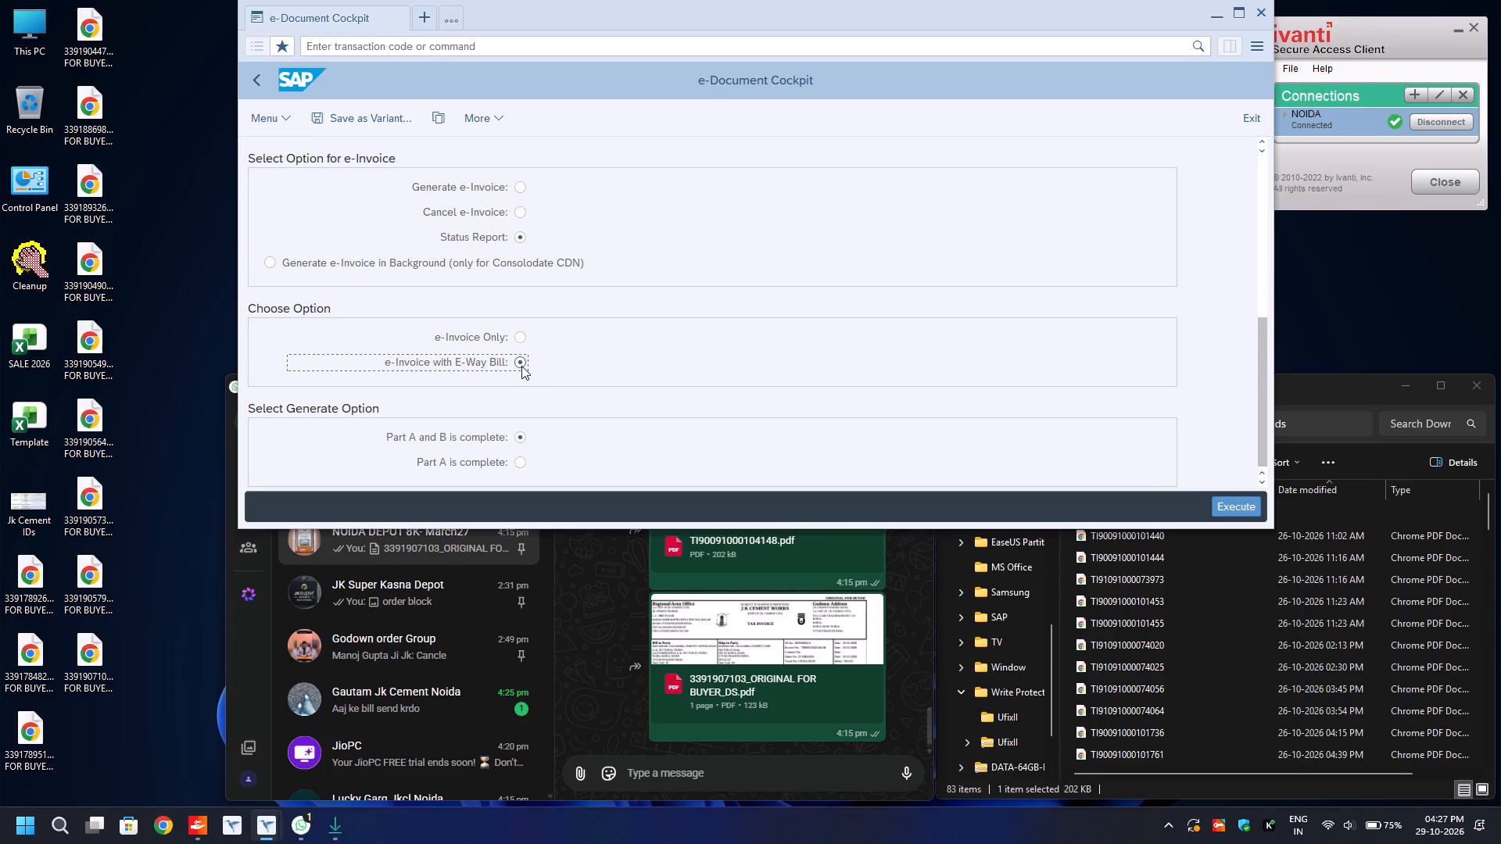
key("F8")
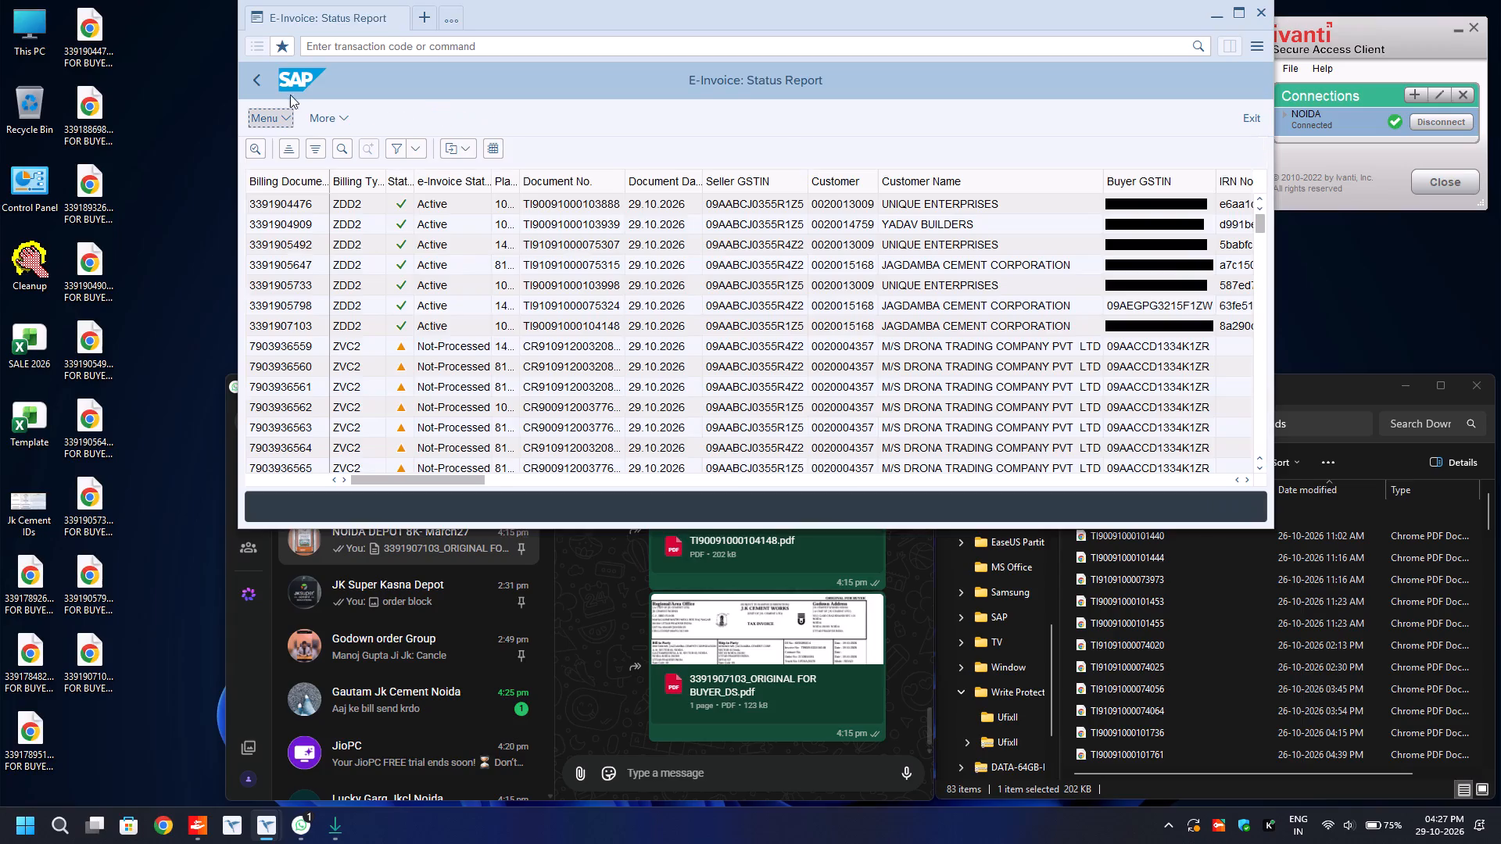
Select the Customer column of the e-invoice status report for filtering.
left_click(842, 177)
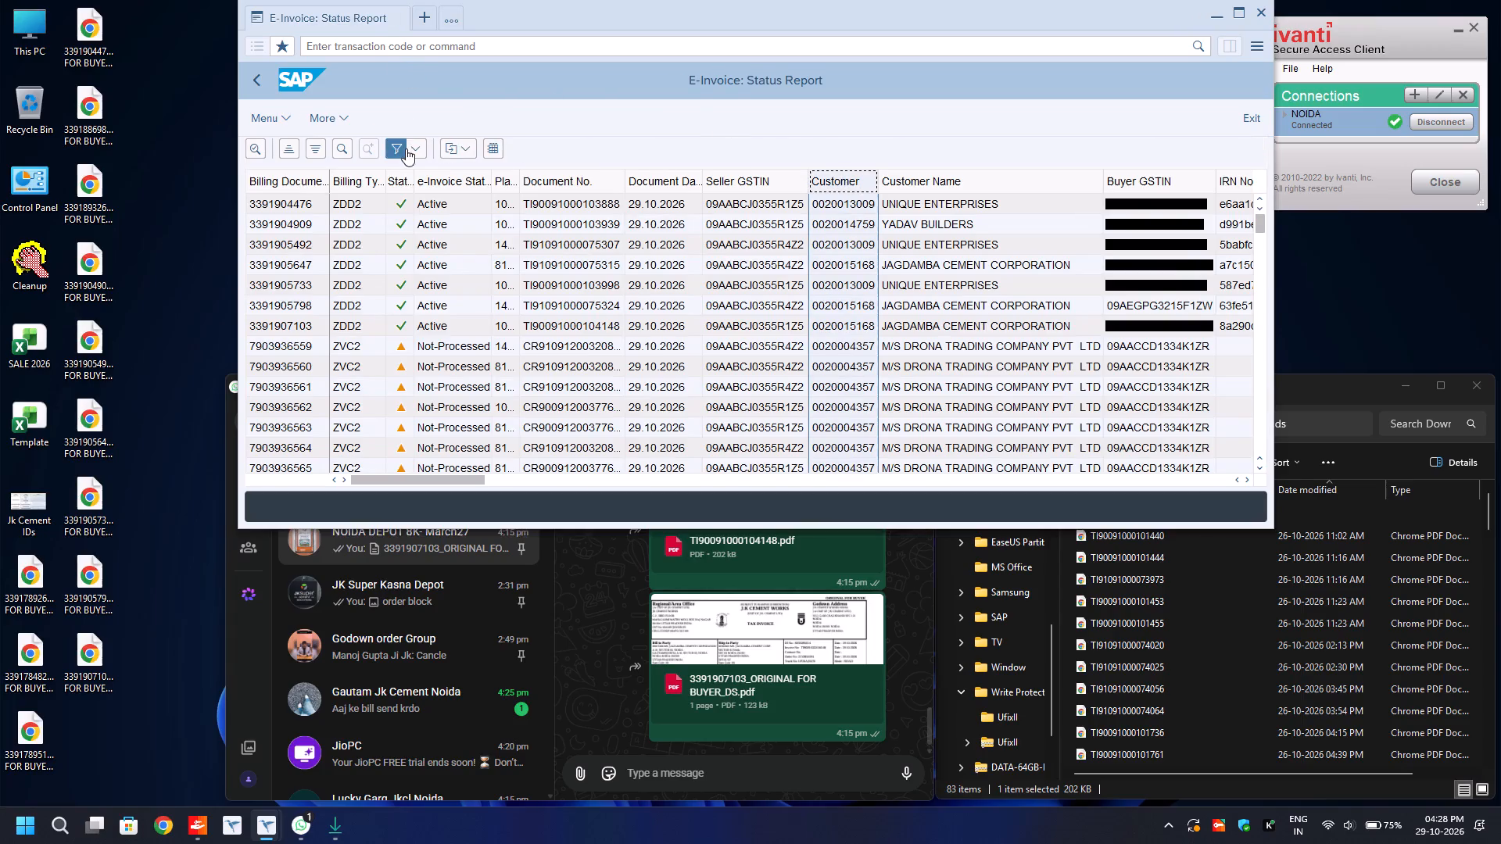
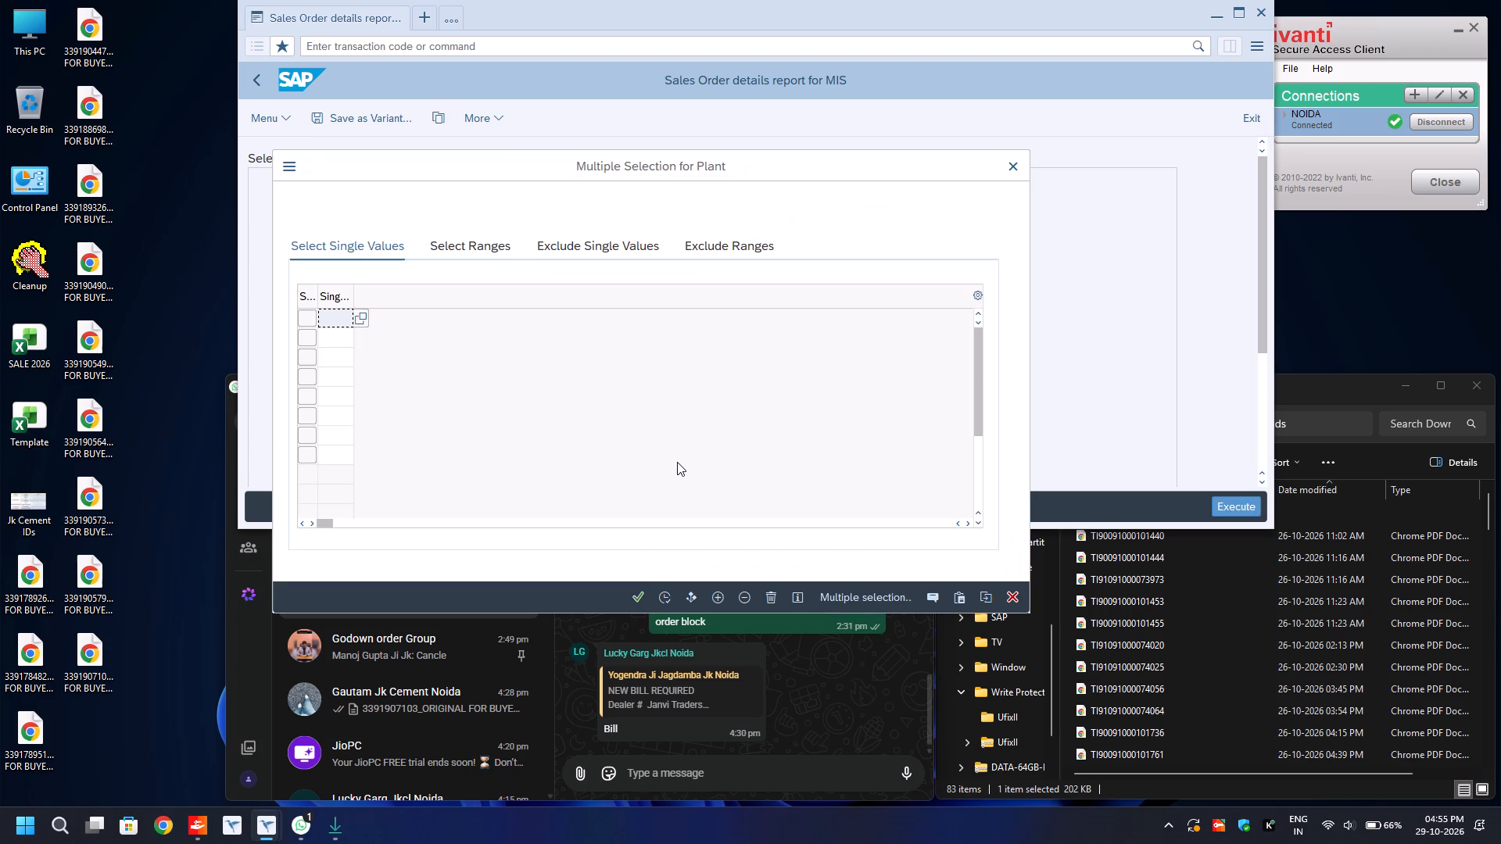
Restrict the Sales Order details report to plants 8134 and 8135 and run it.
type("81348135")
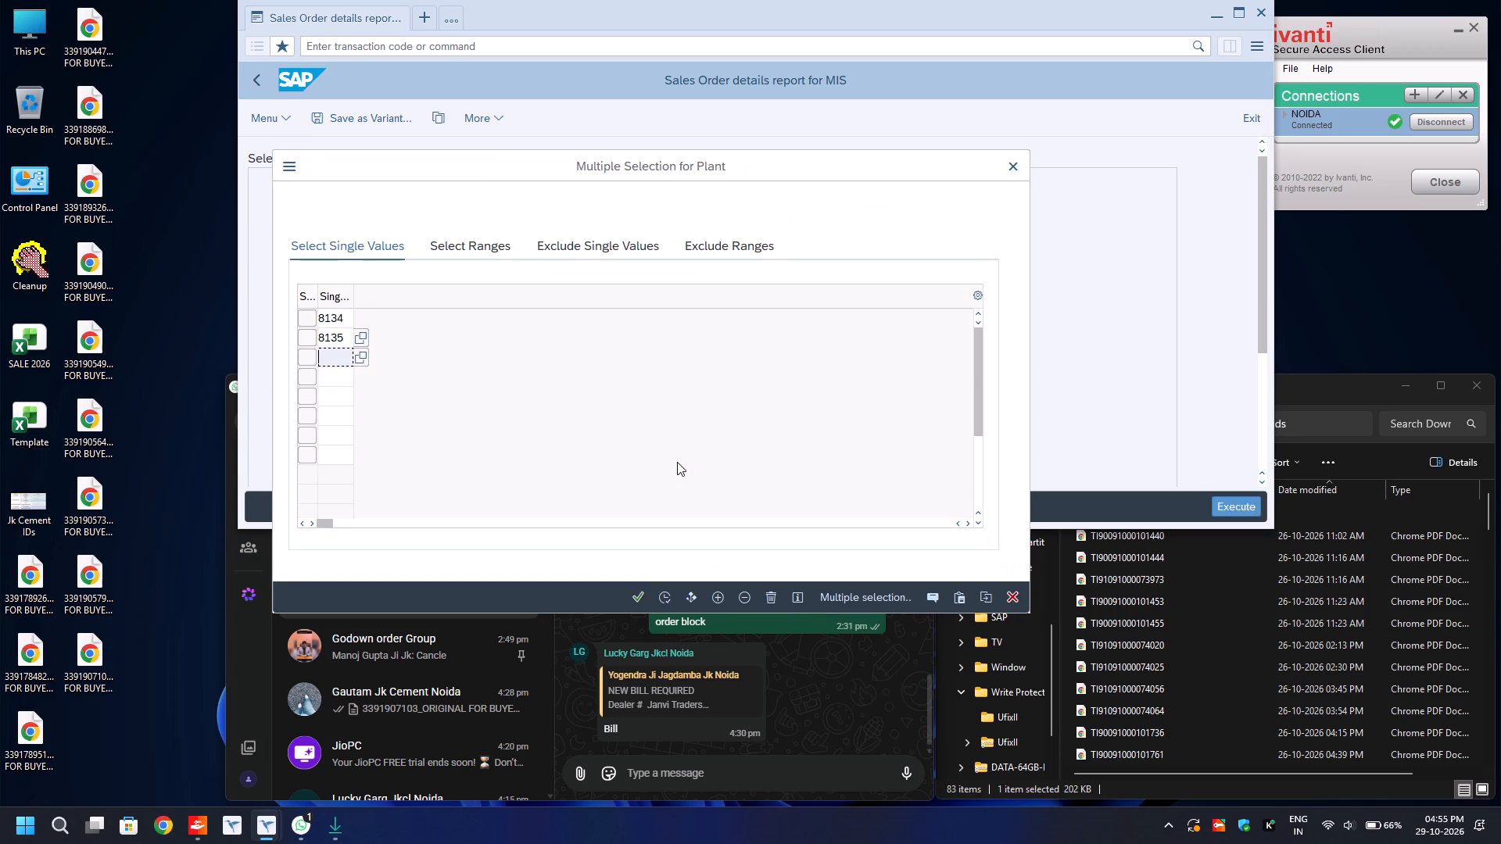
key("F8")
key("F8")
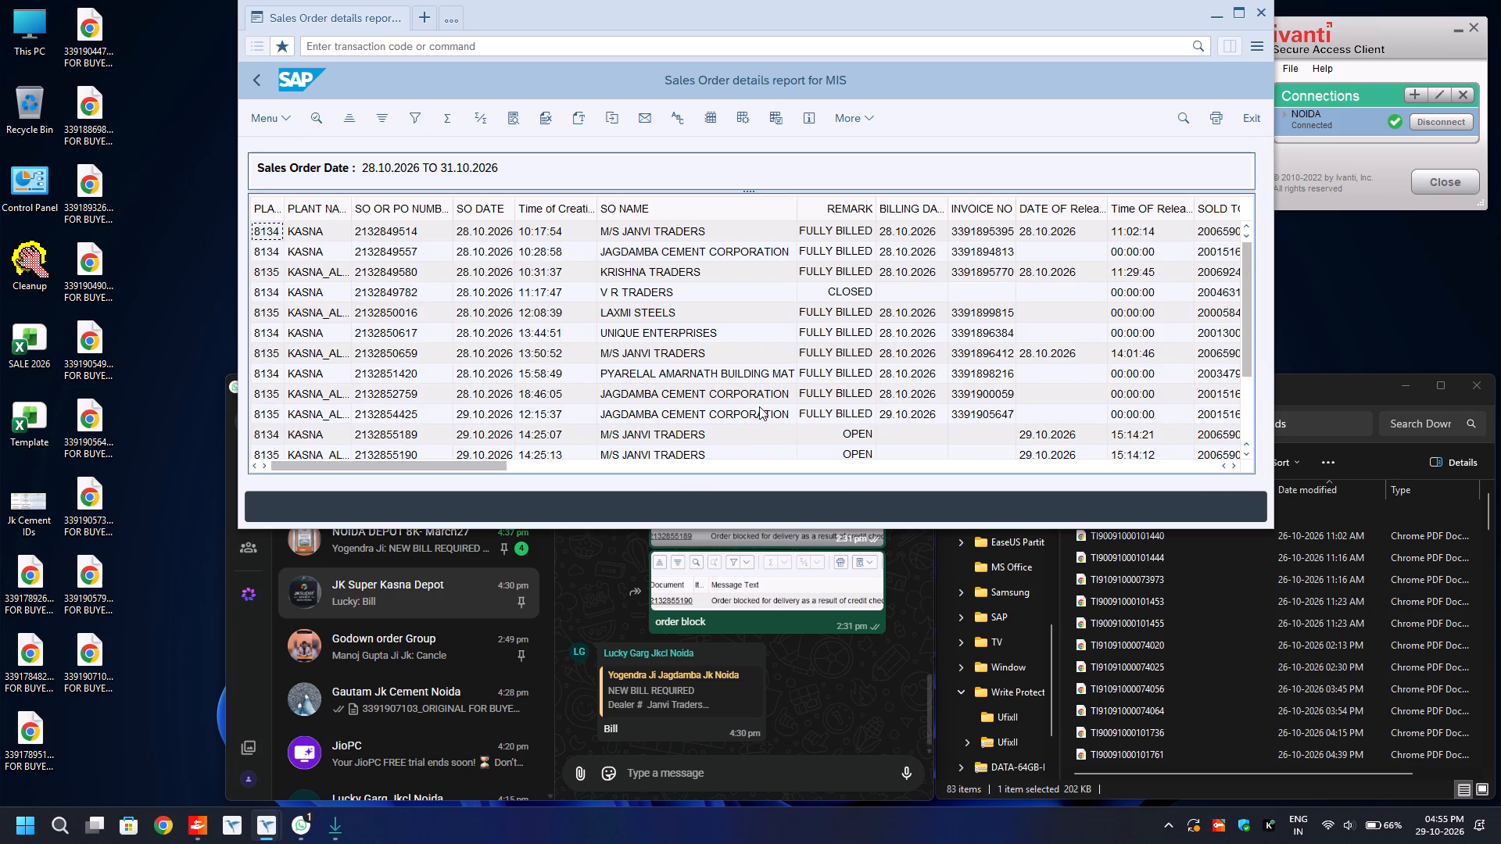
Recheck the plant selection and remaining report parameters, rerun the report and review the sales orders' billing remarks.
left_click(260, 78)
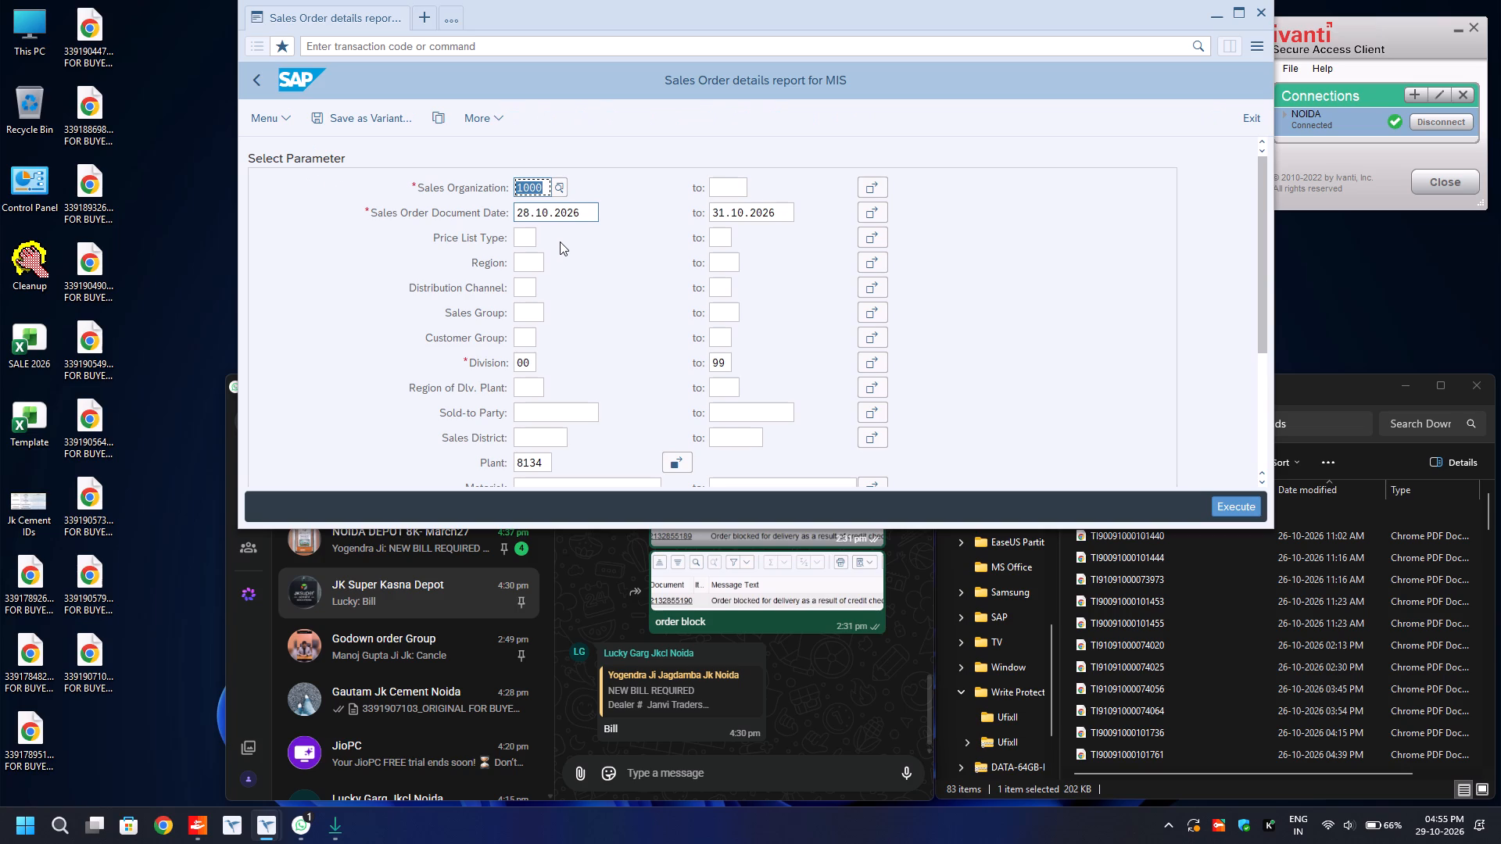
left_click(677, 463)
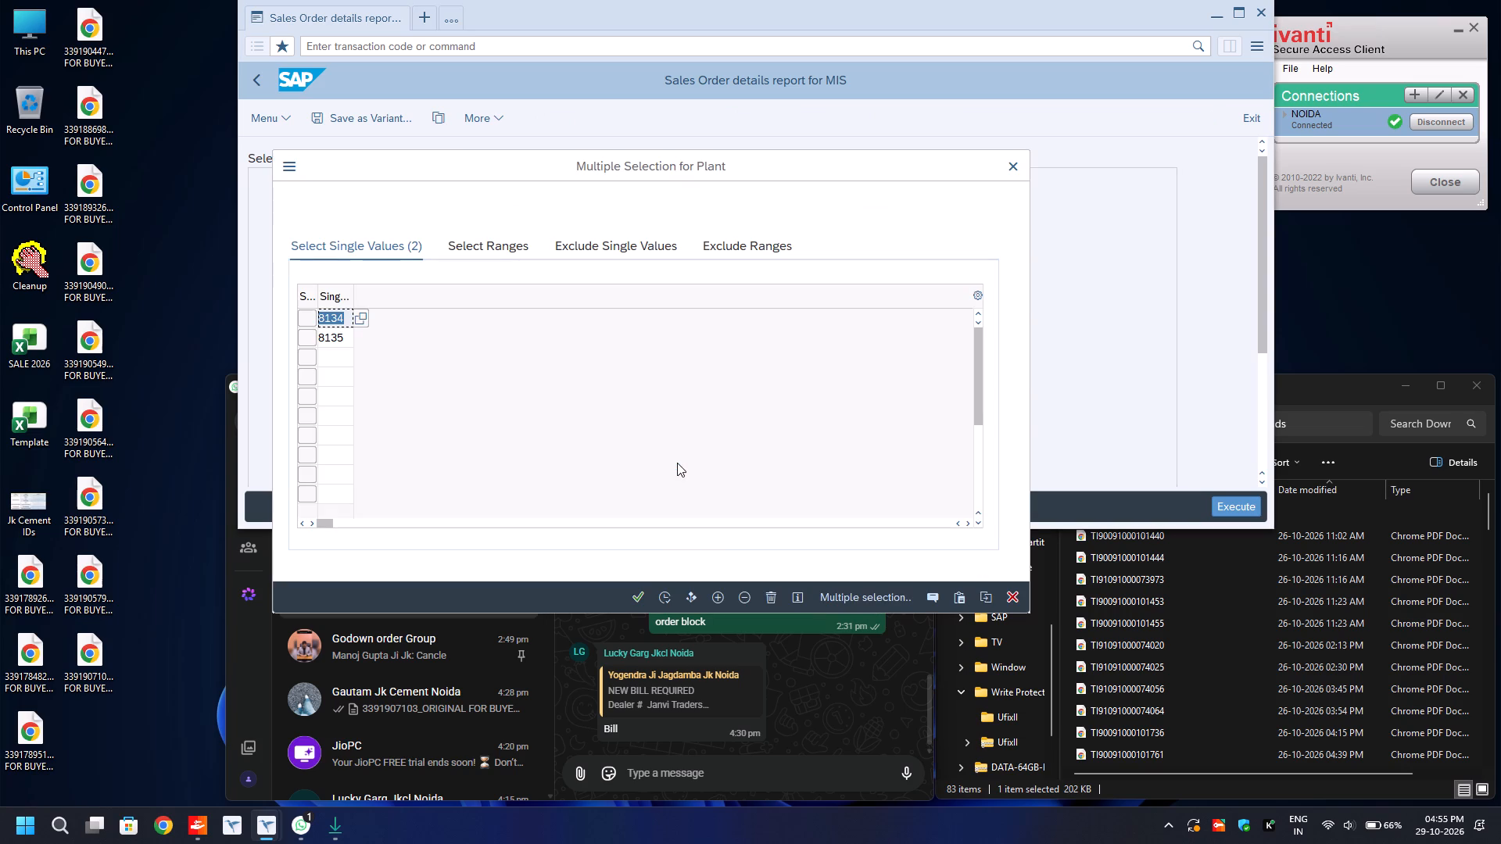
left_click(662, 597)
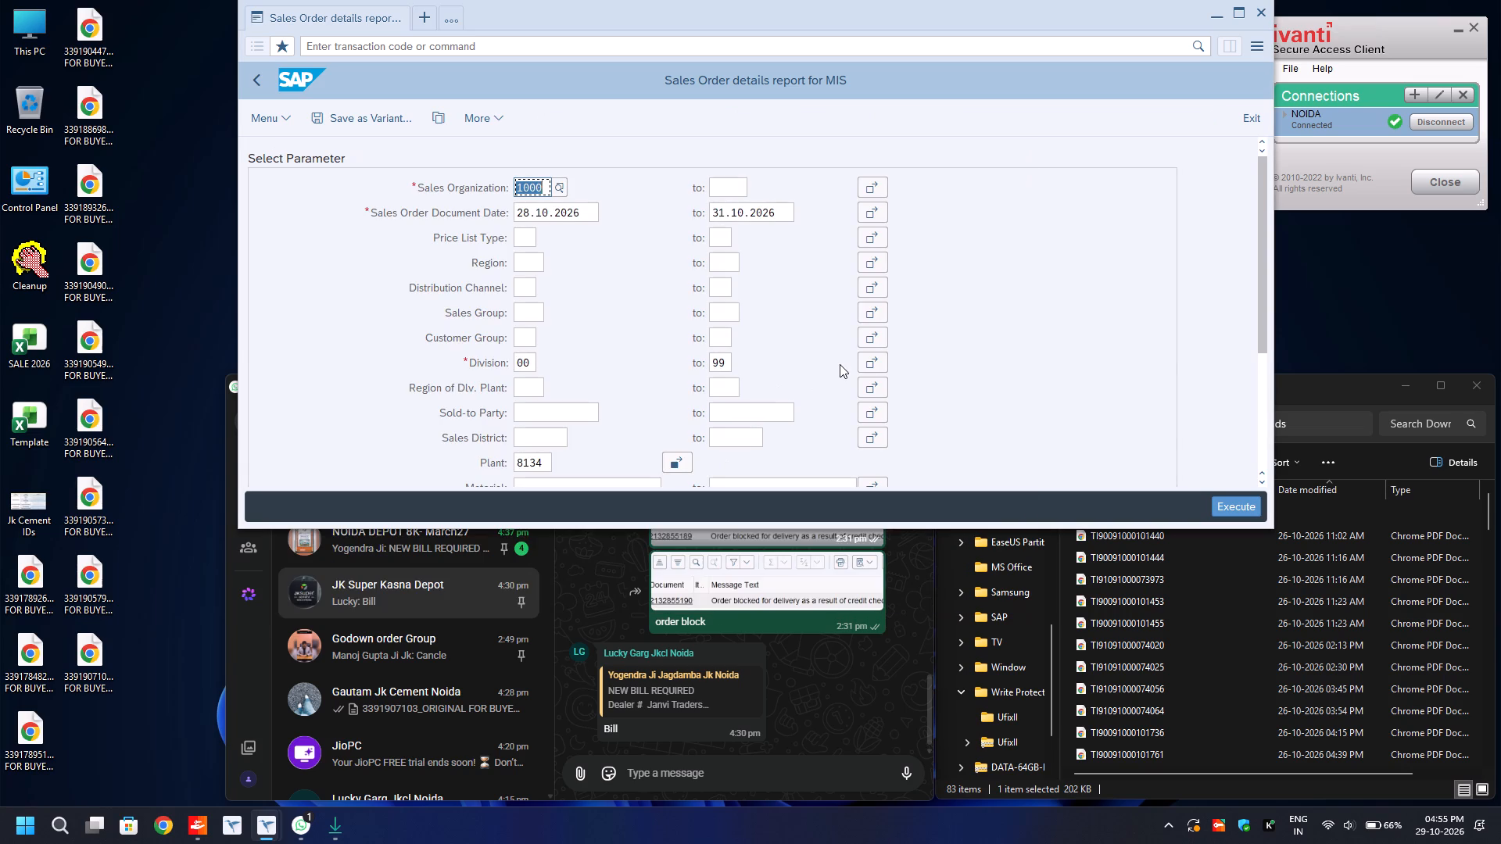
scroll(840, 364, "down", 3)
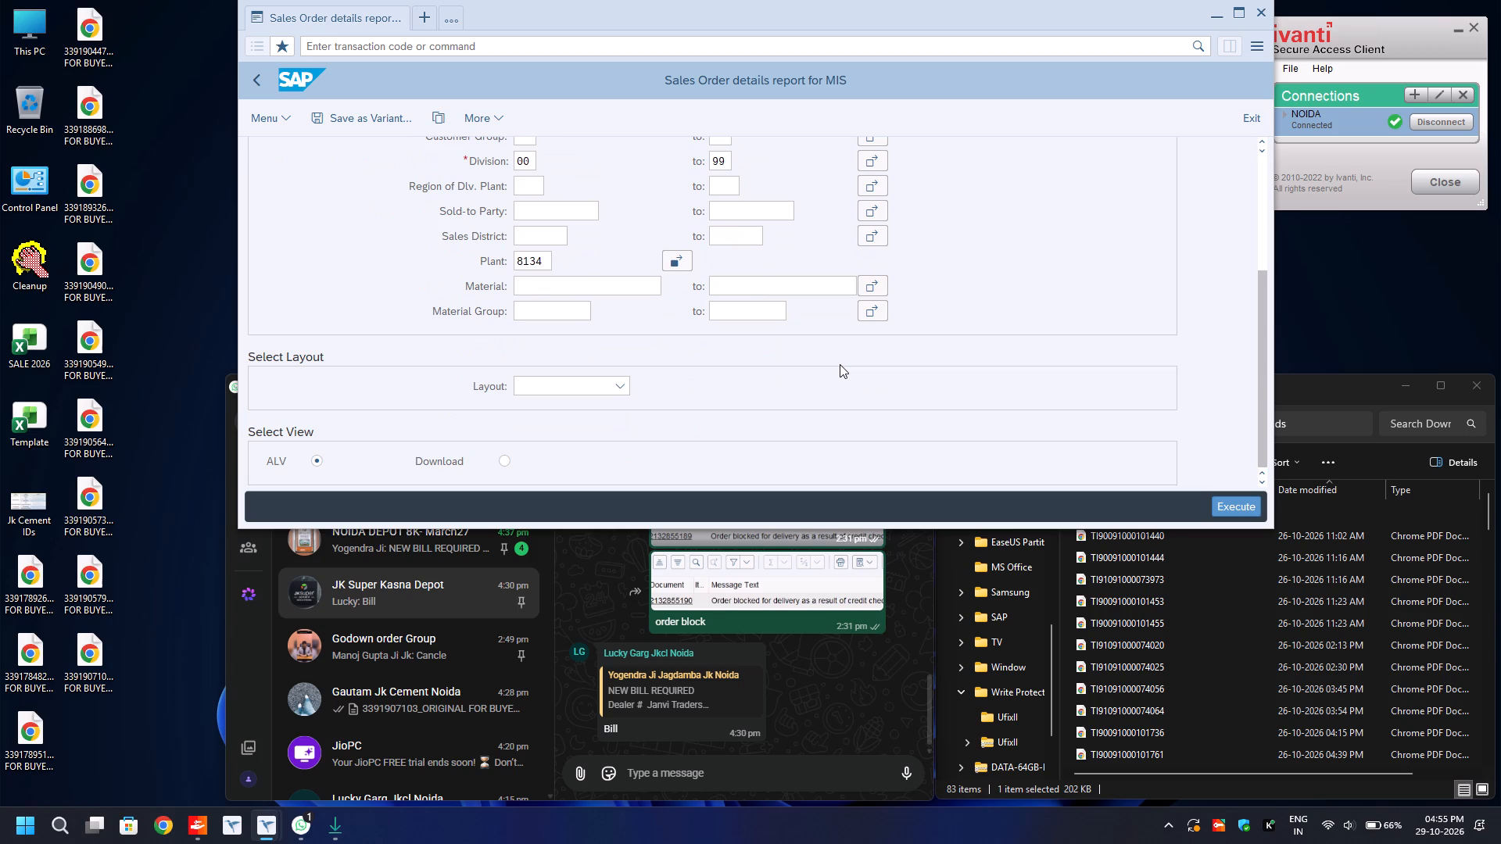
key("F8")
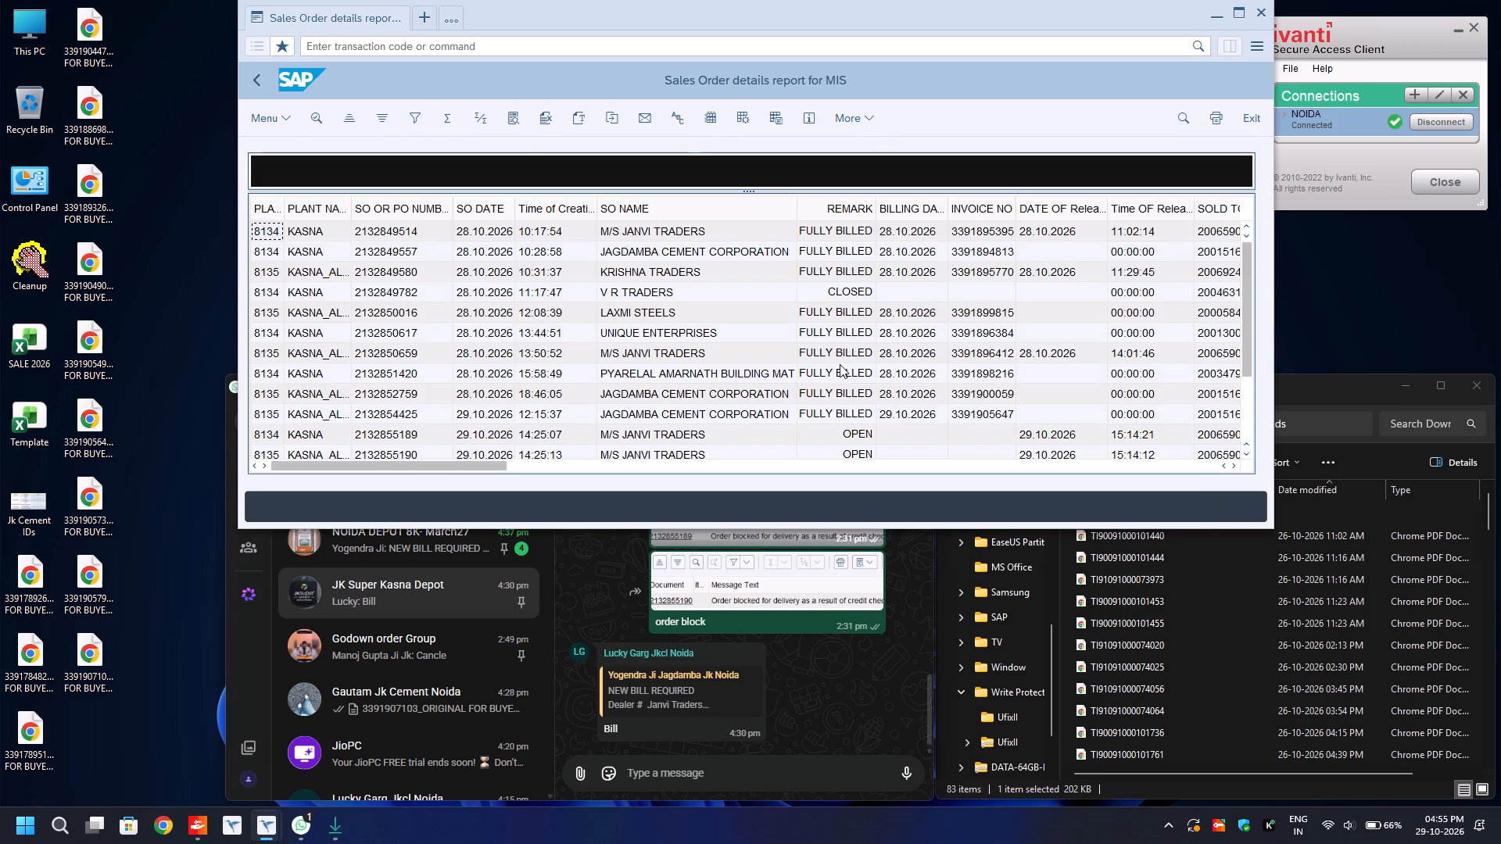
scroll(809, 354, "down", 1)
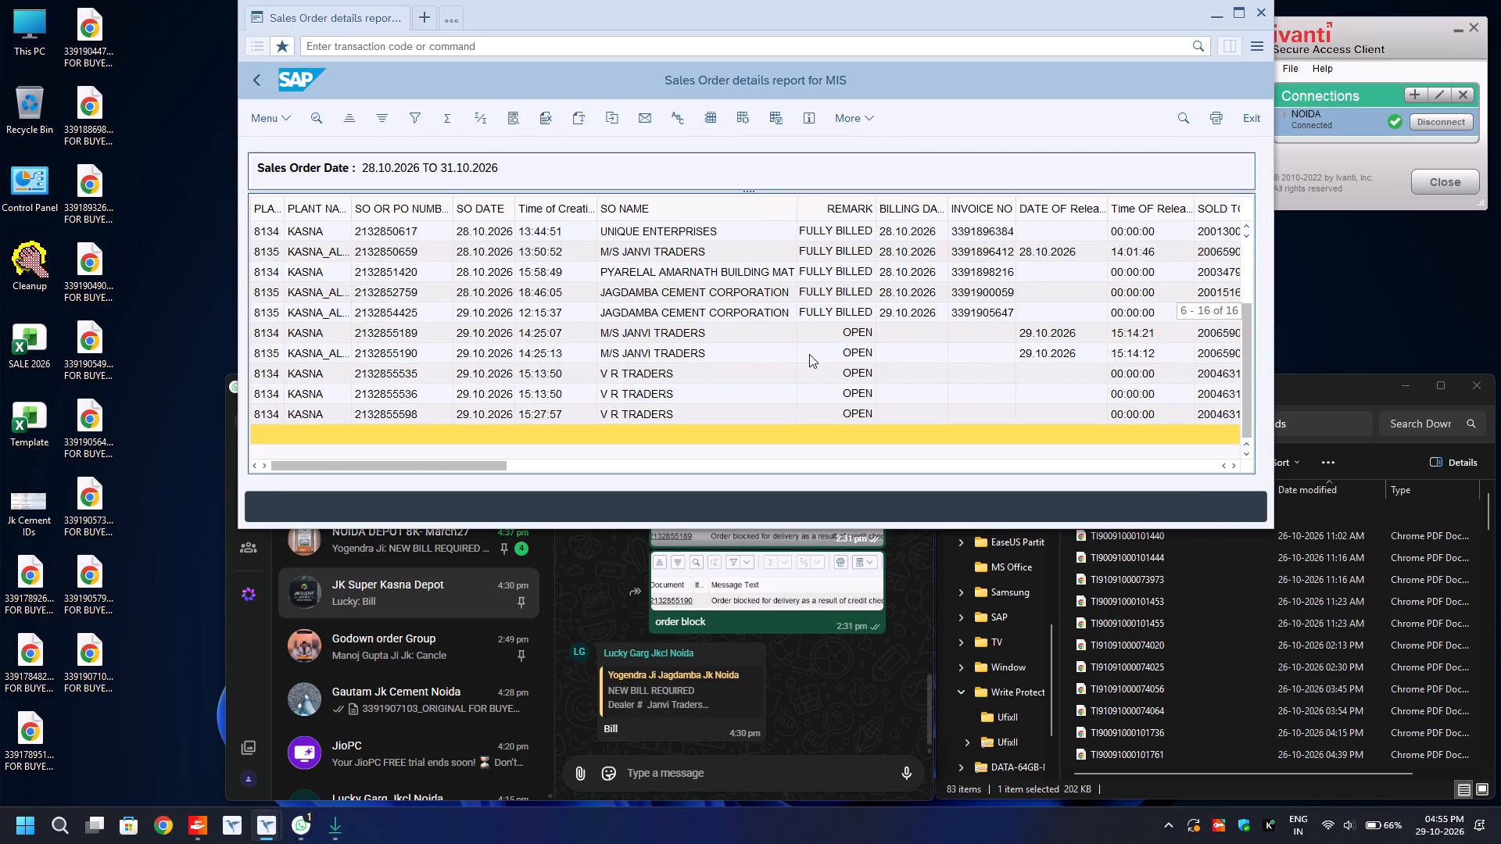
scroll(809, 354, "down", 1)
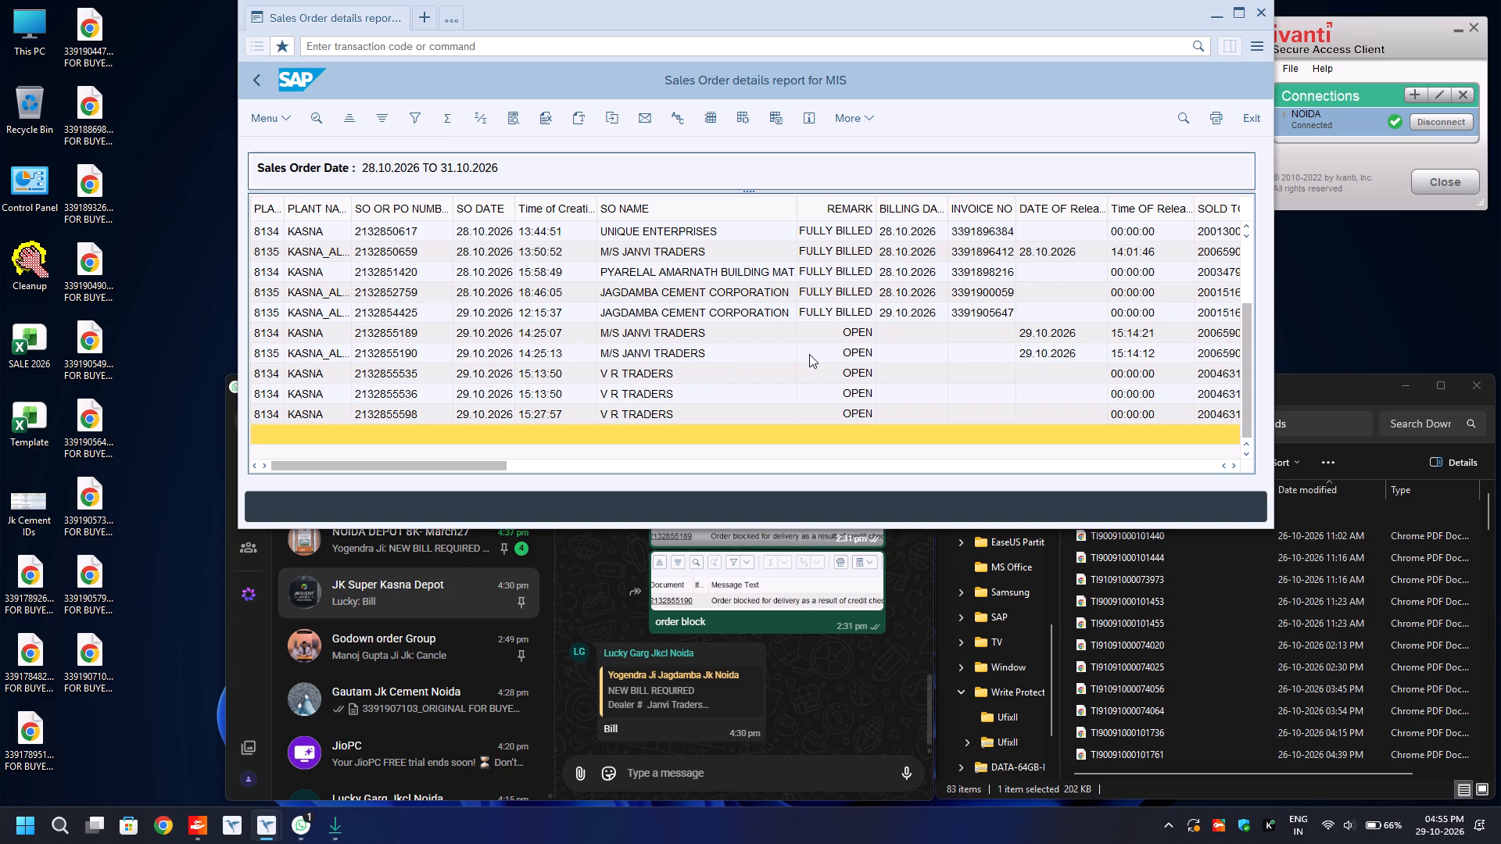
scroll(809, 354, "up", 2)
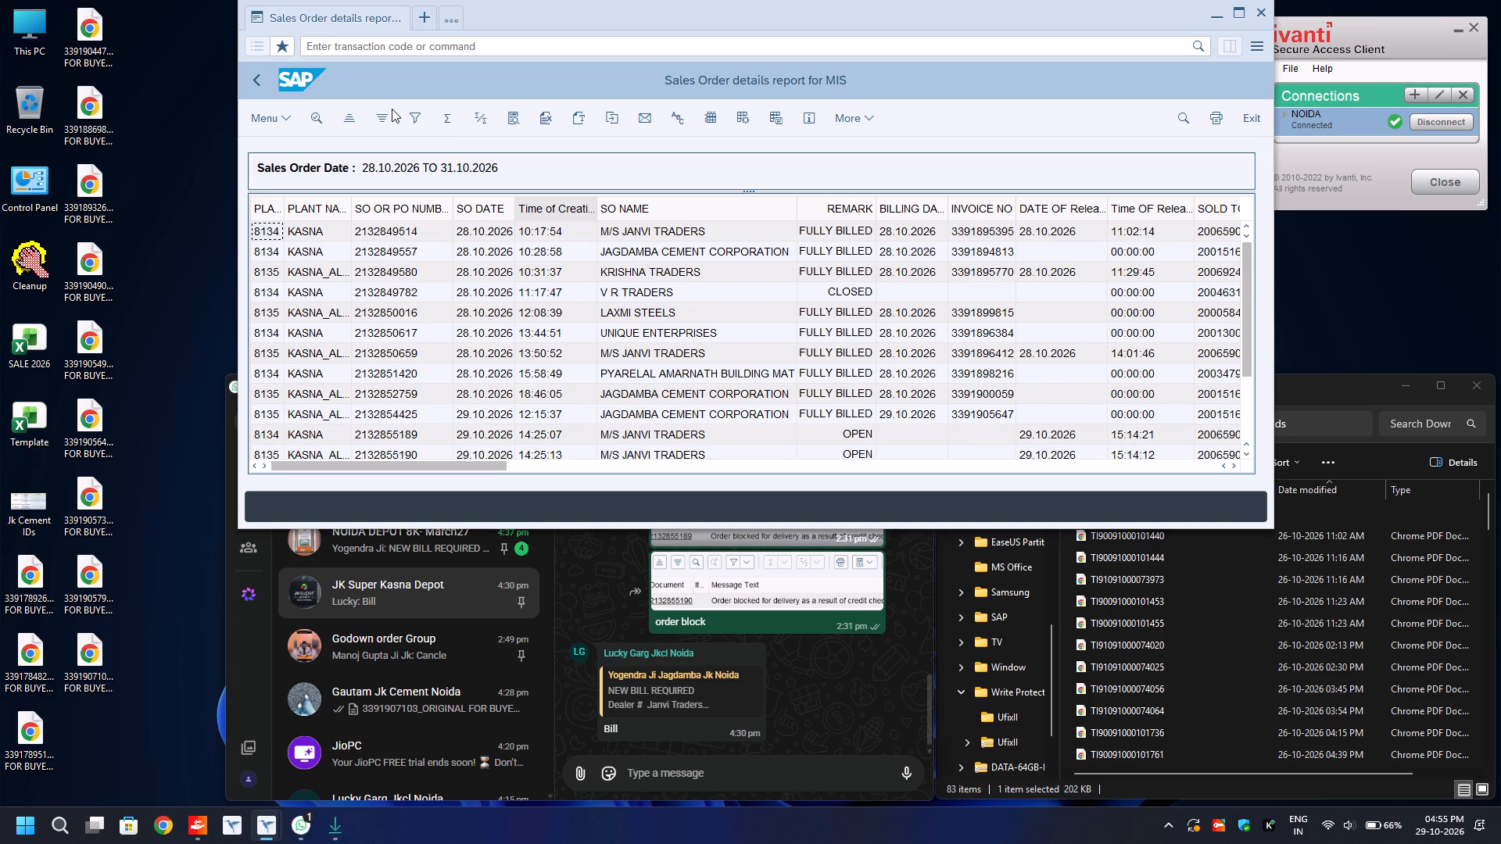
Leave the report and reopen ZWSD_SO Report for Sales Order Status with sales organization 1000.
left_click(253, 77)
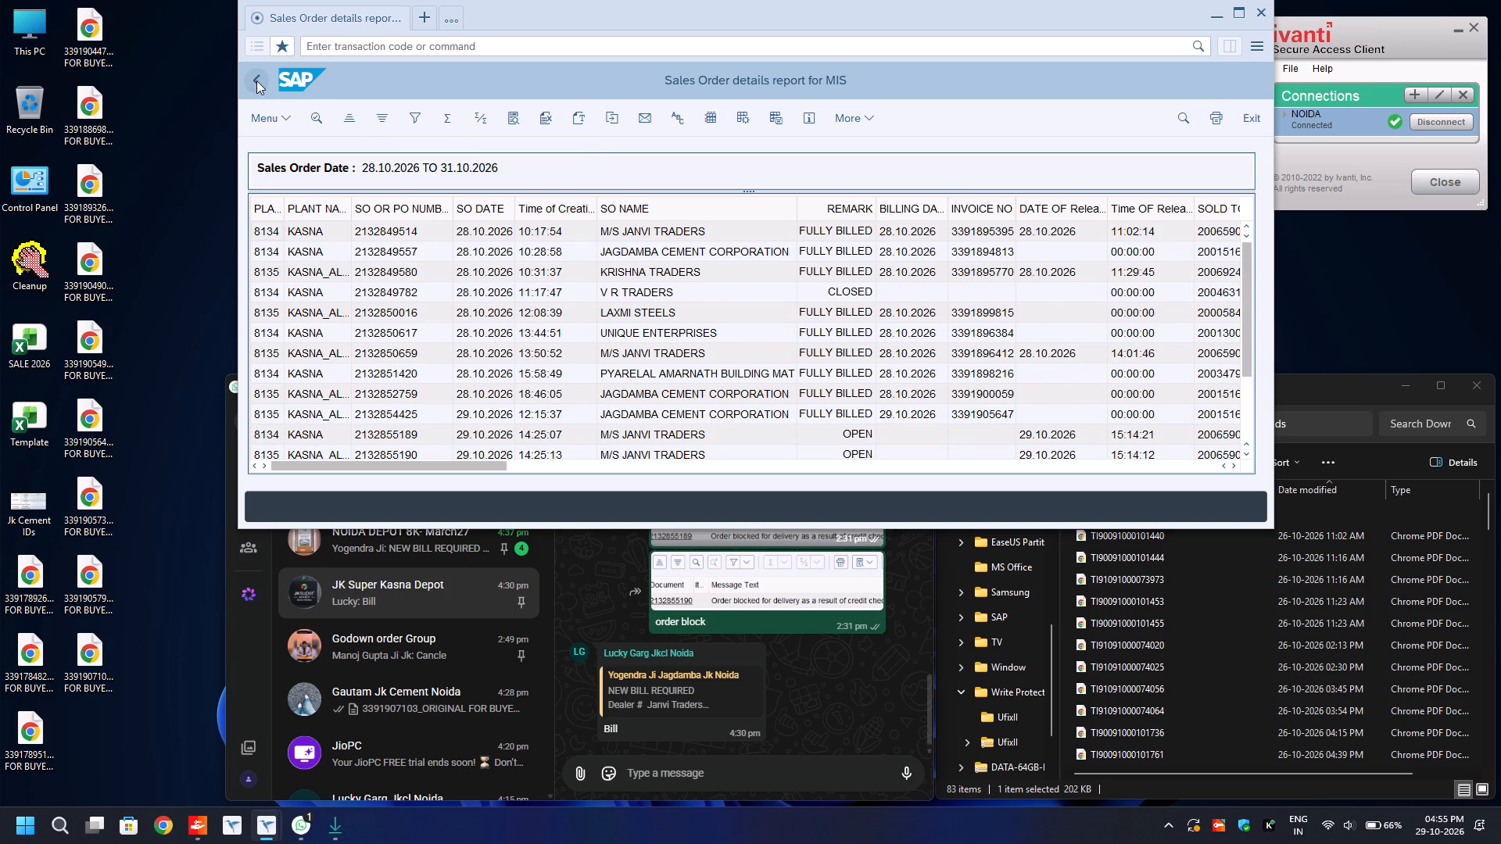
left_click(256, 80)
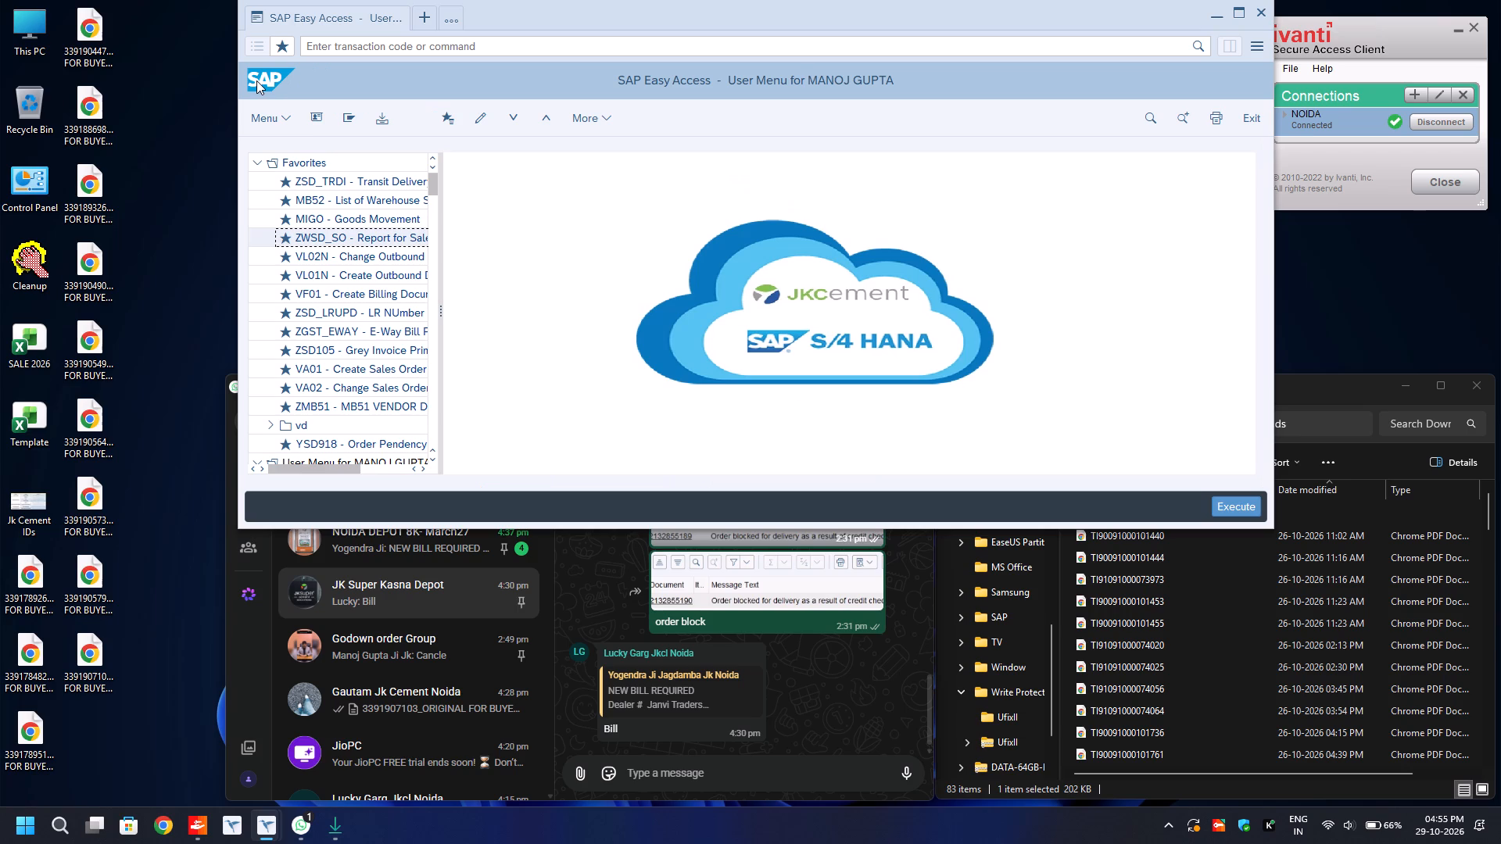
double_click(359, 239)
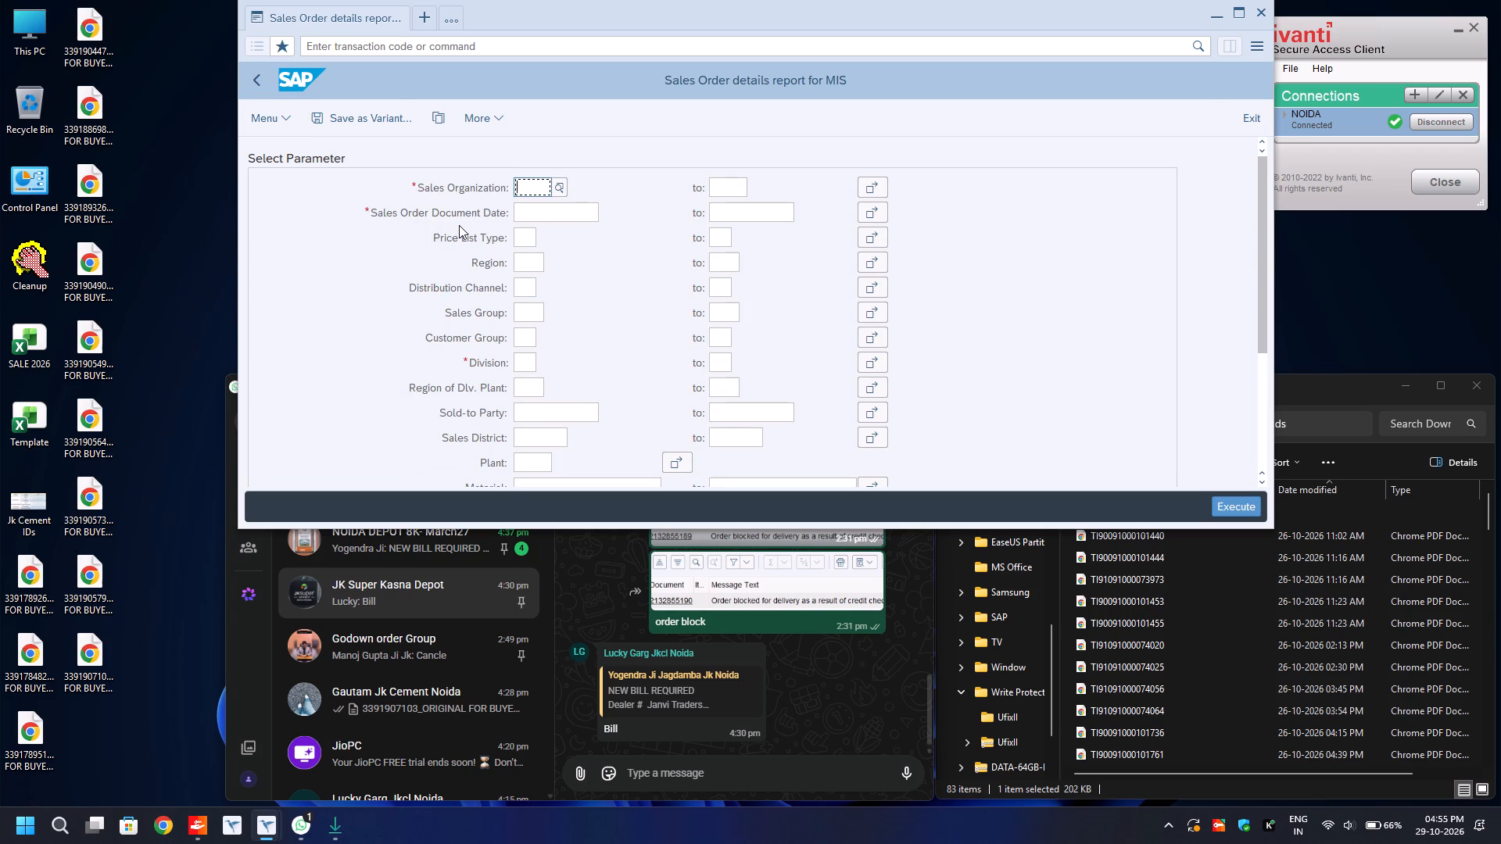
key("BackSpace")
key("Down")
key("Return")
Set the sales order document date range to 29.10.2026 through 31.10.2026.
key("Down")
key("BackSpace")
key("Down")
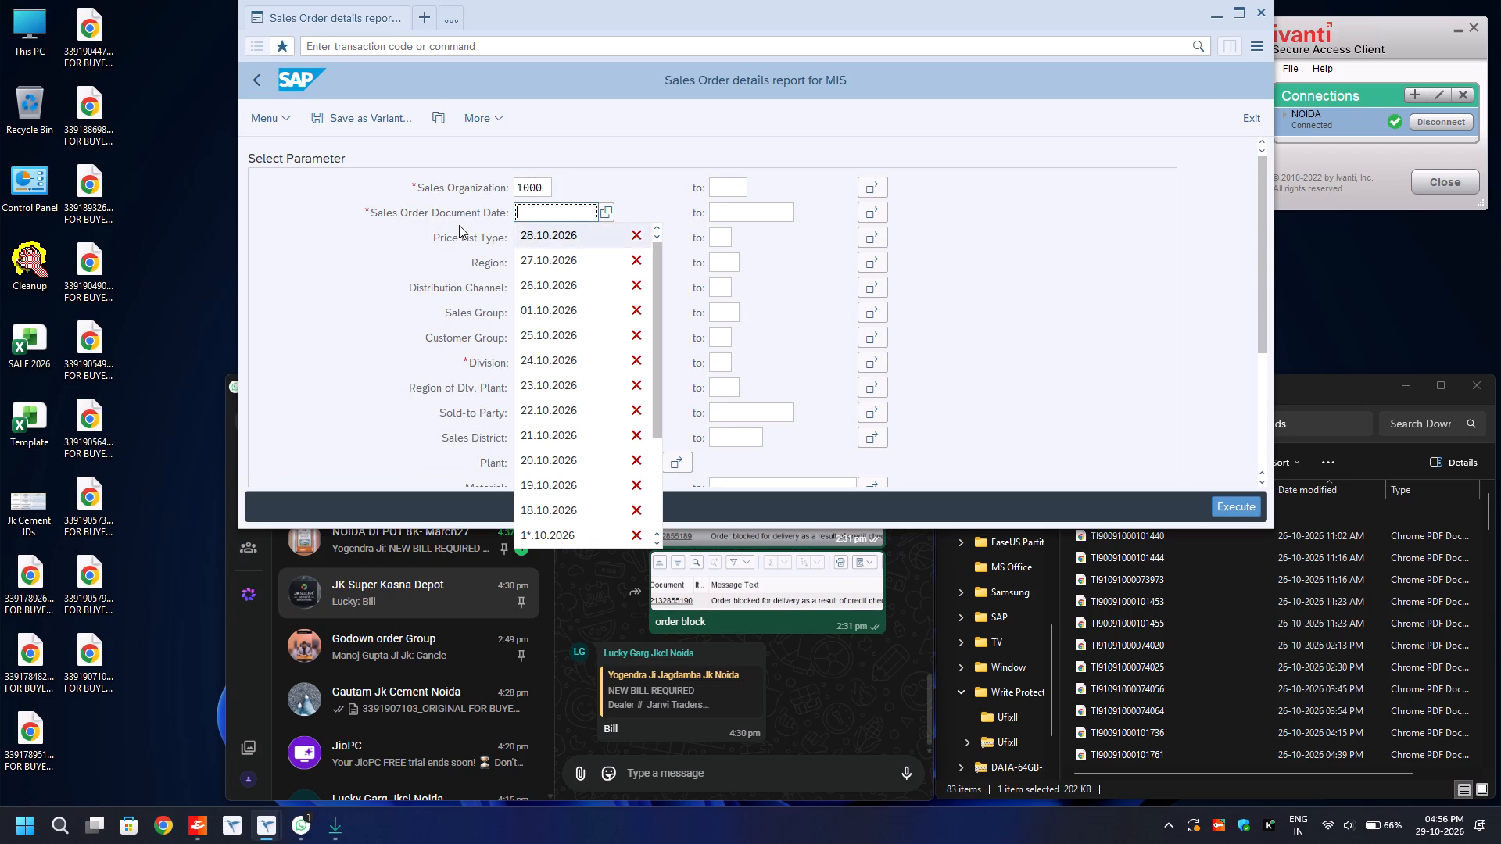
key("Return")
key("Home")
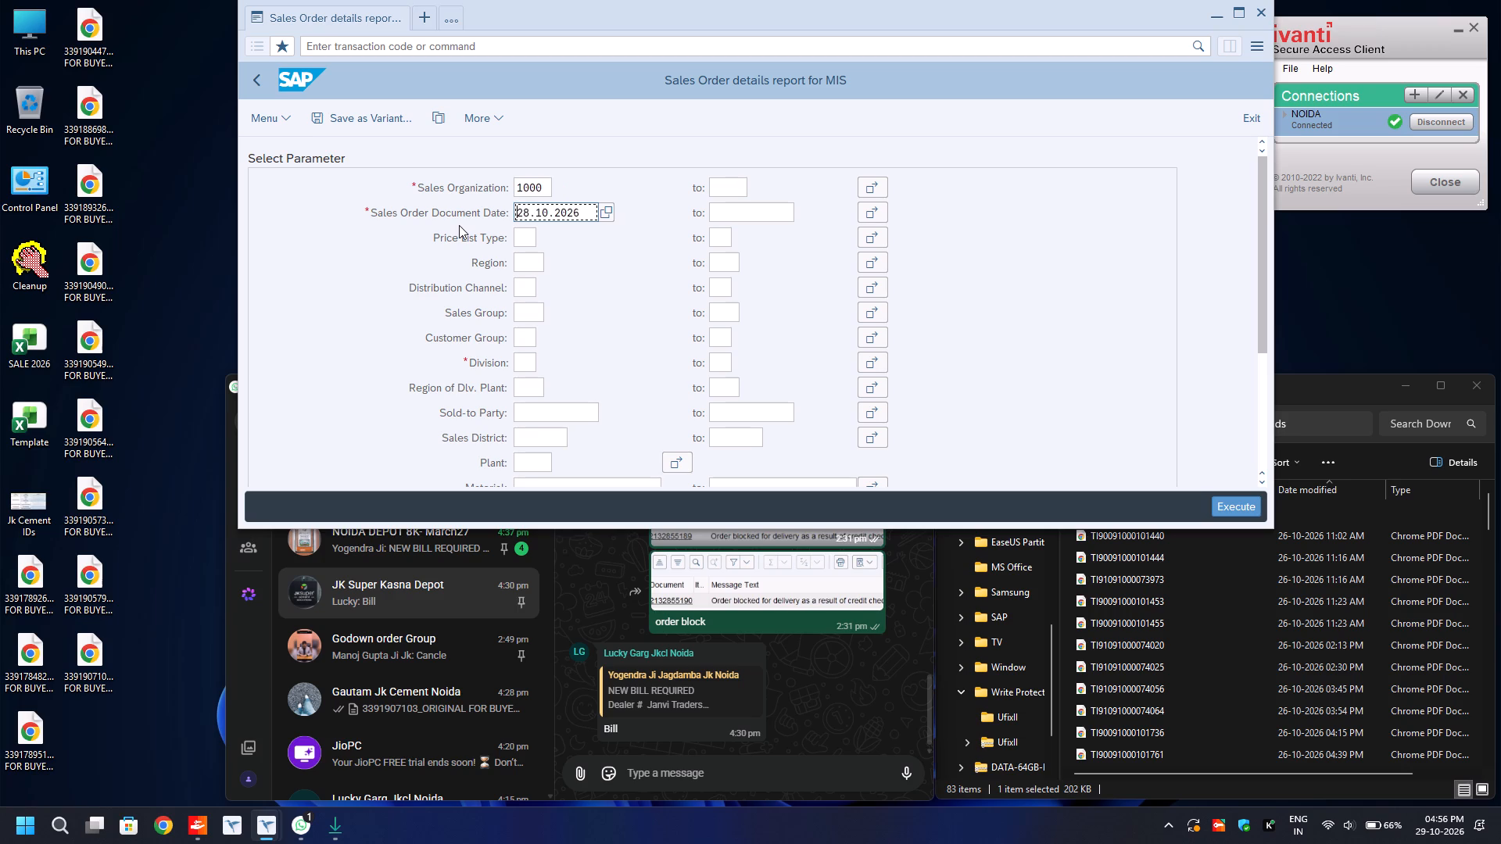
key("Delete")
key("Delete")
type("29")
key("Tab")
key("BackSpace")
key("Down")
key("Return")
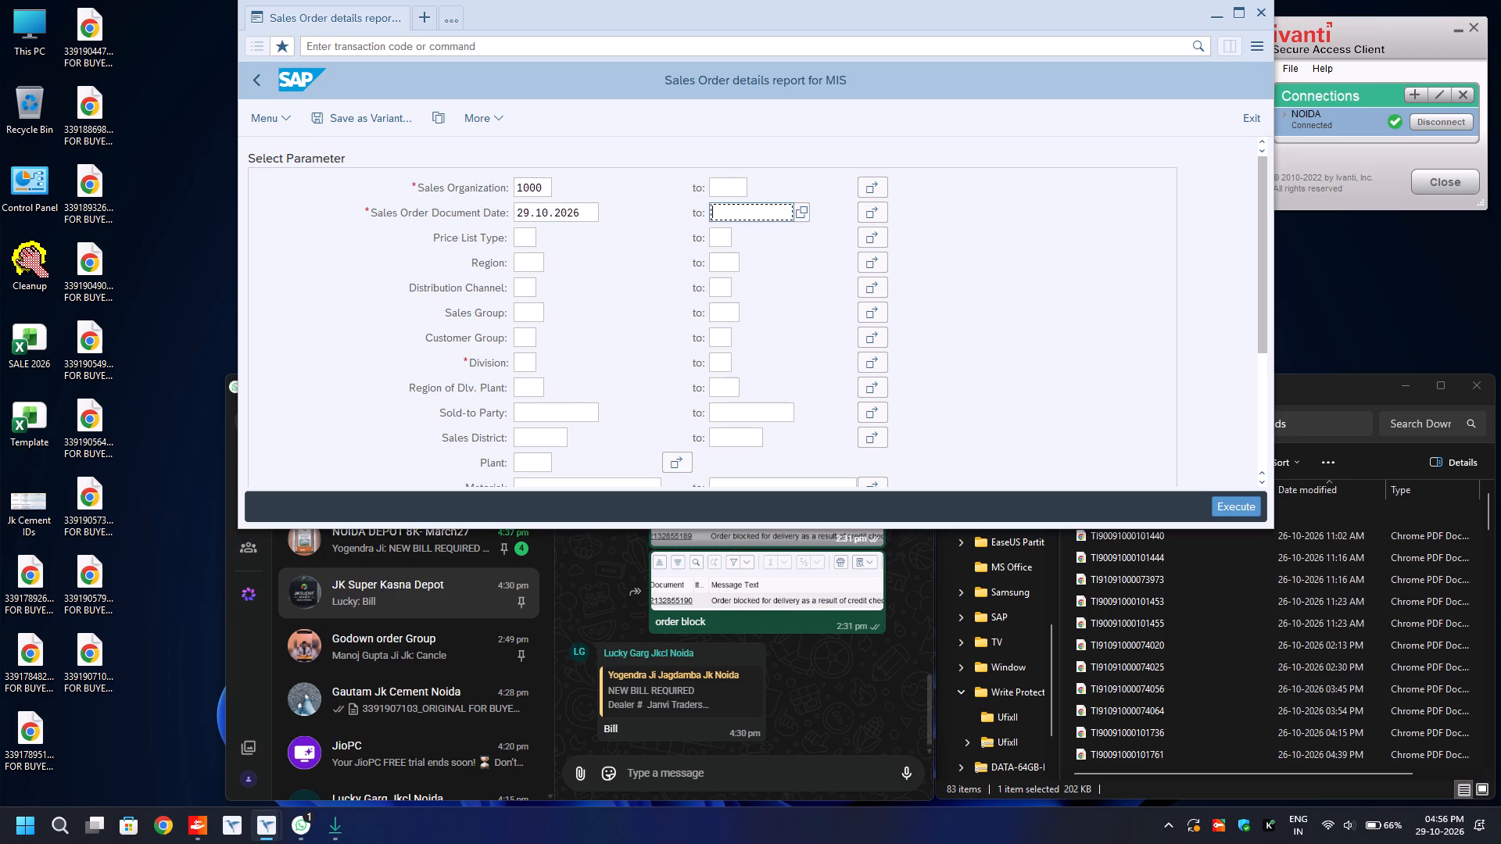
Set the division range to 00 through 99.
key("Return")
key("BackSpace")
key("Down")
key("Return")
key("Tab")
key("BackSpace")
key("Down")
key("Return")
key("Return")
Add plants 8134 and 8135 as a multiple plant selection and run the sales order report.
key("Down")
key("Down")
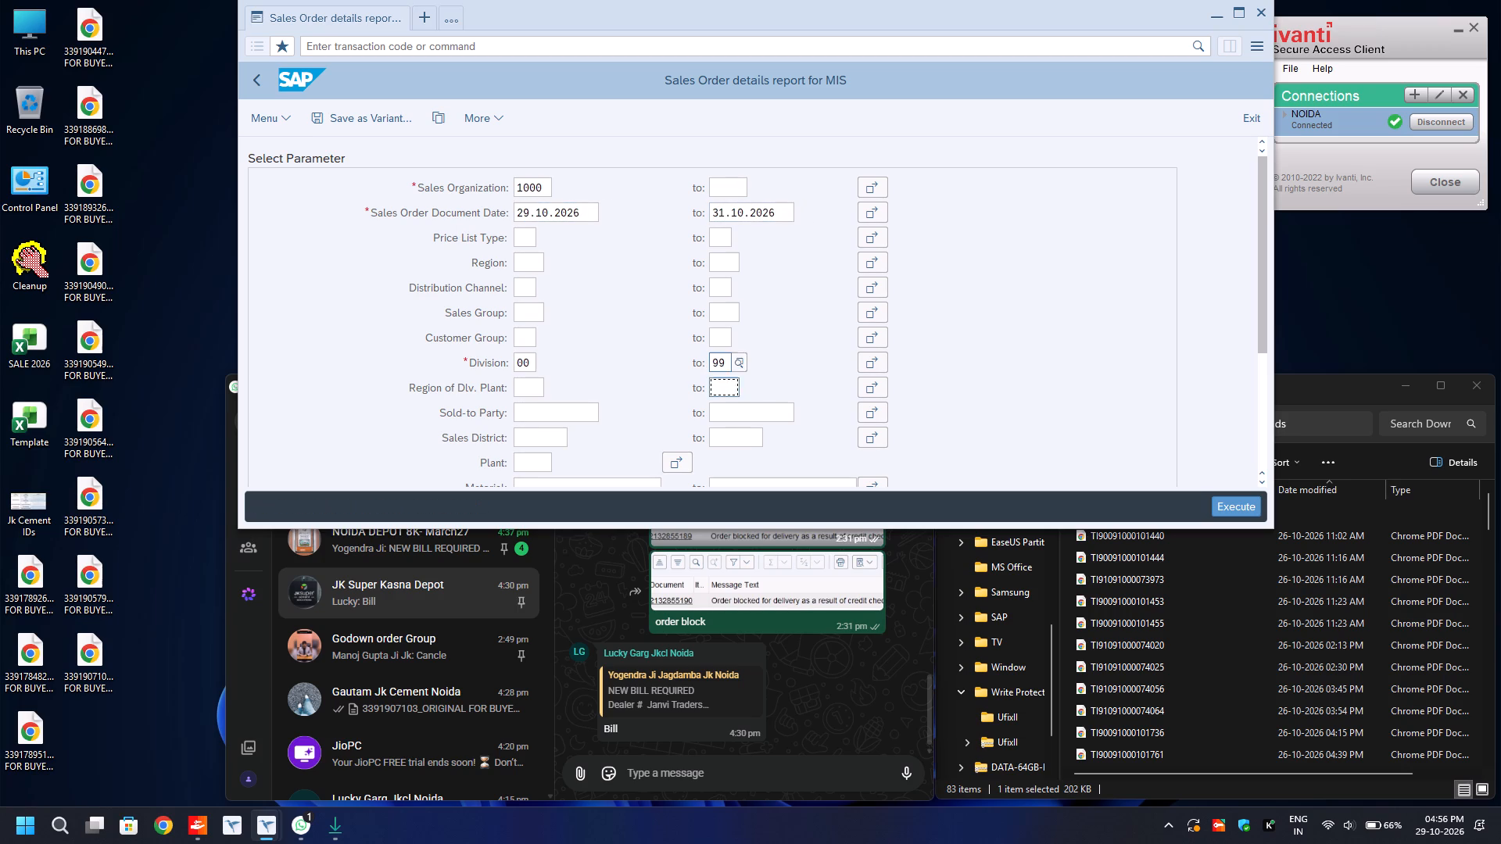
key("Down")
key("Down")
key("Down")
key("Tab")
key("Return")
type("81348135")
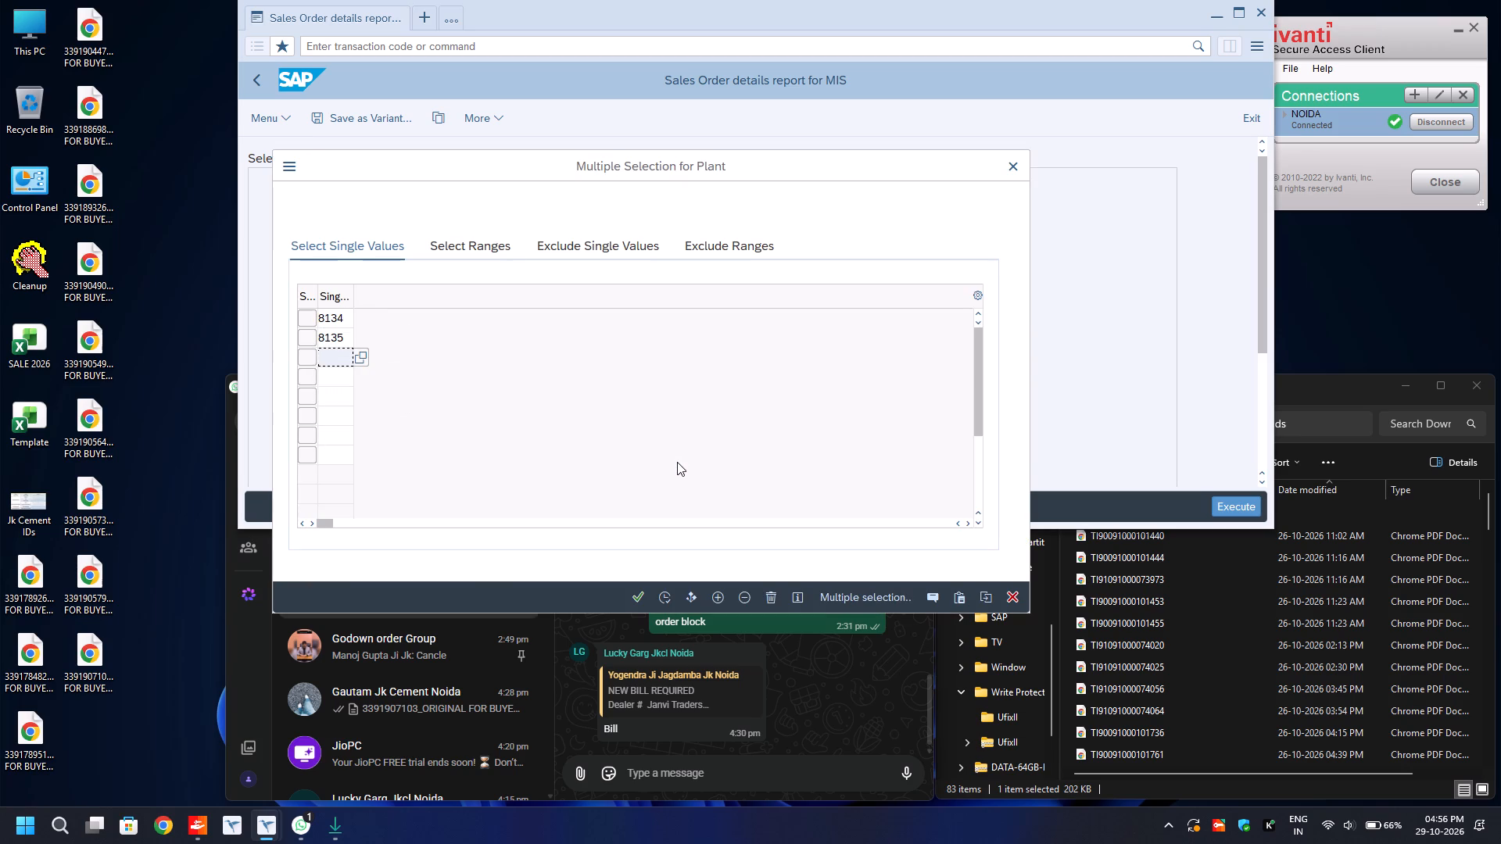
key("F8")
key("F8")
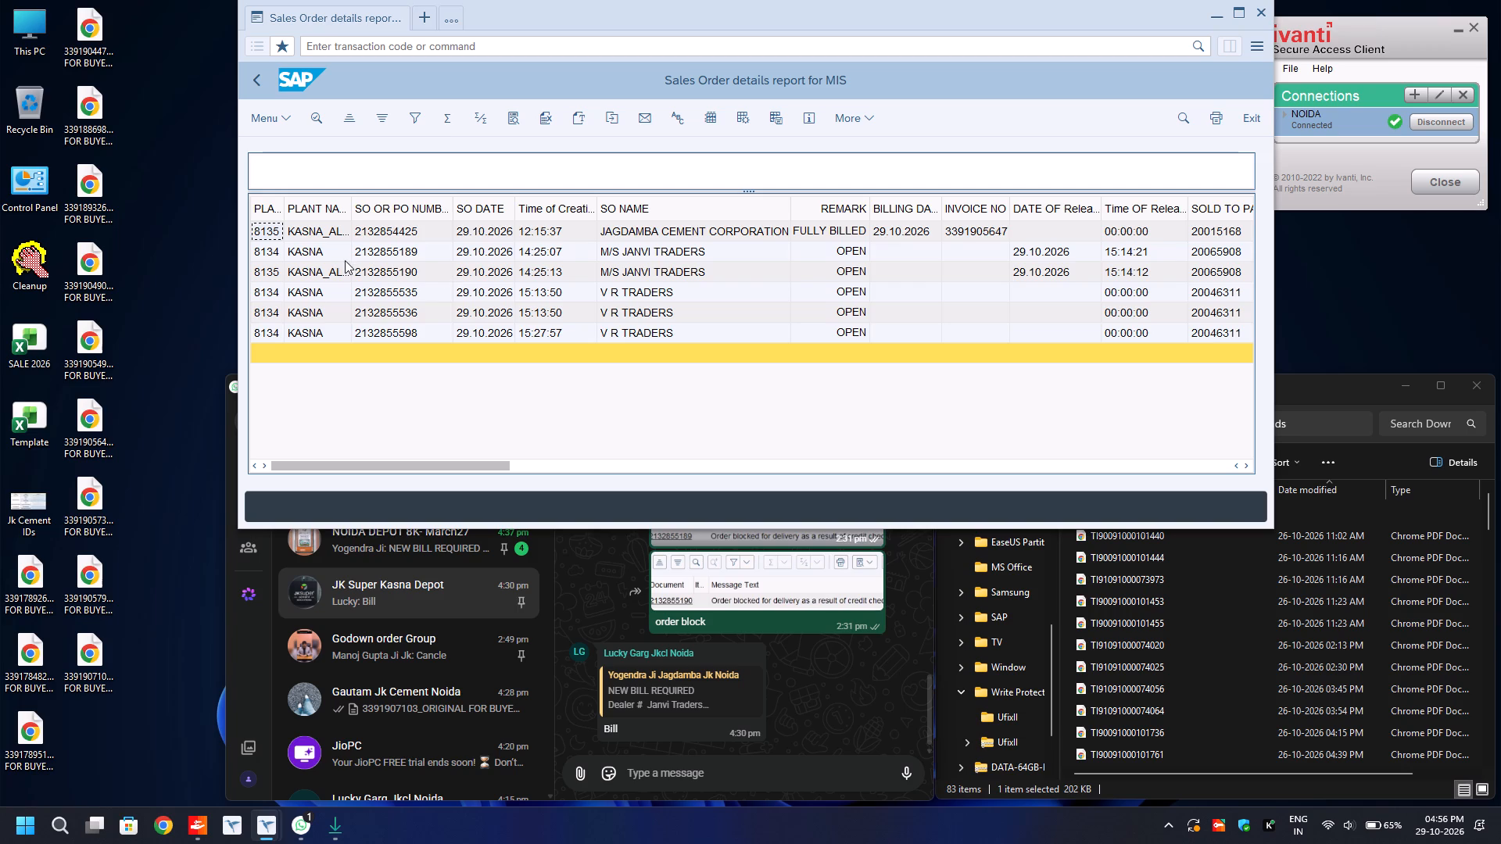
left_click(378, 255)
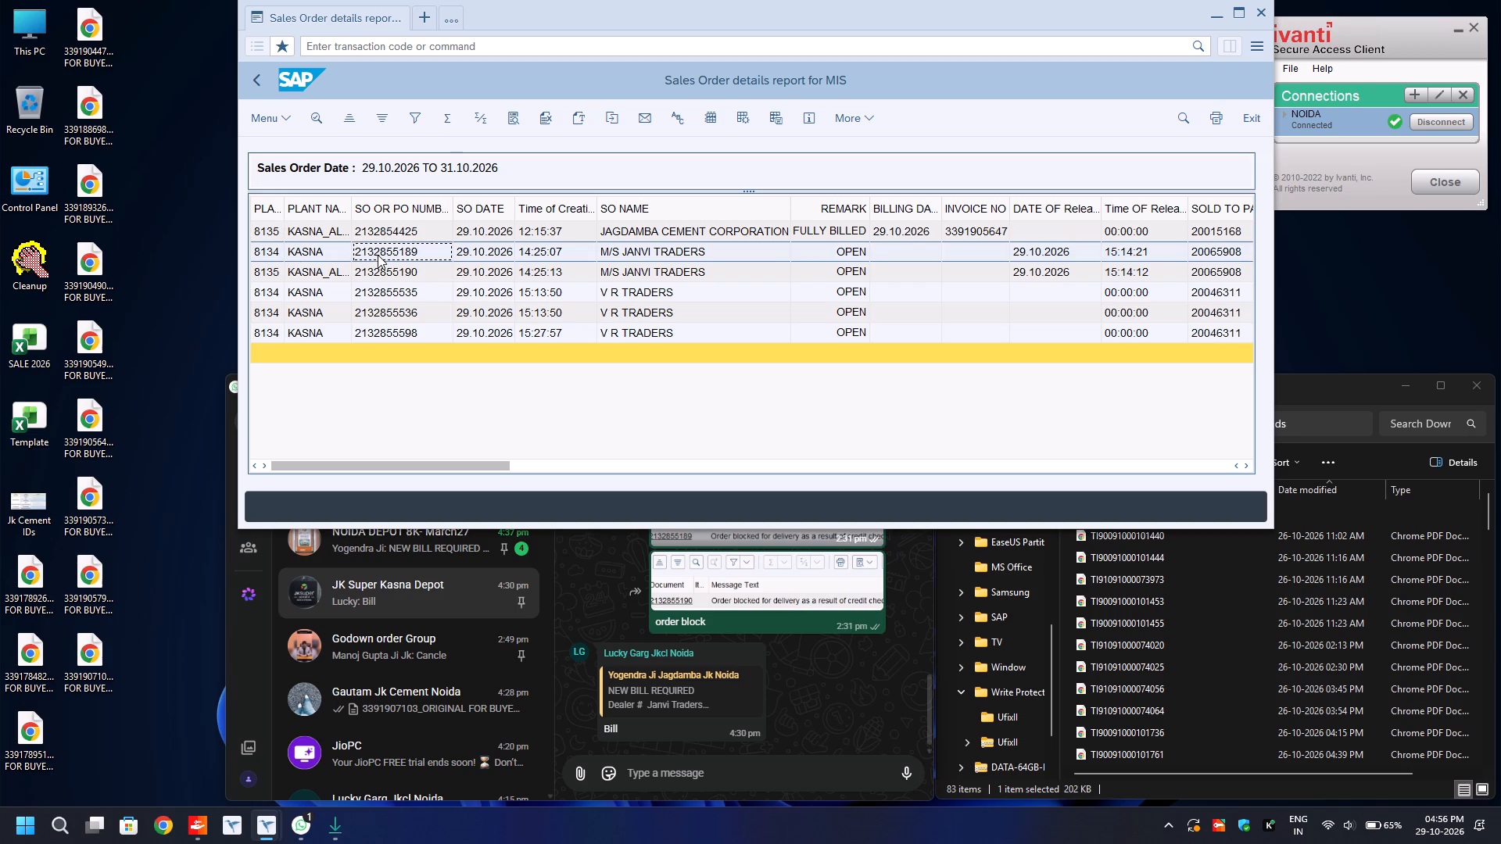
key("ctrl+y")
key("ctrl+c")
key("ctrl+n")
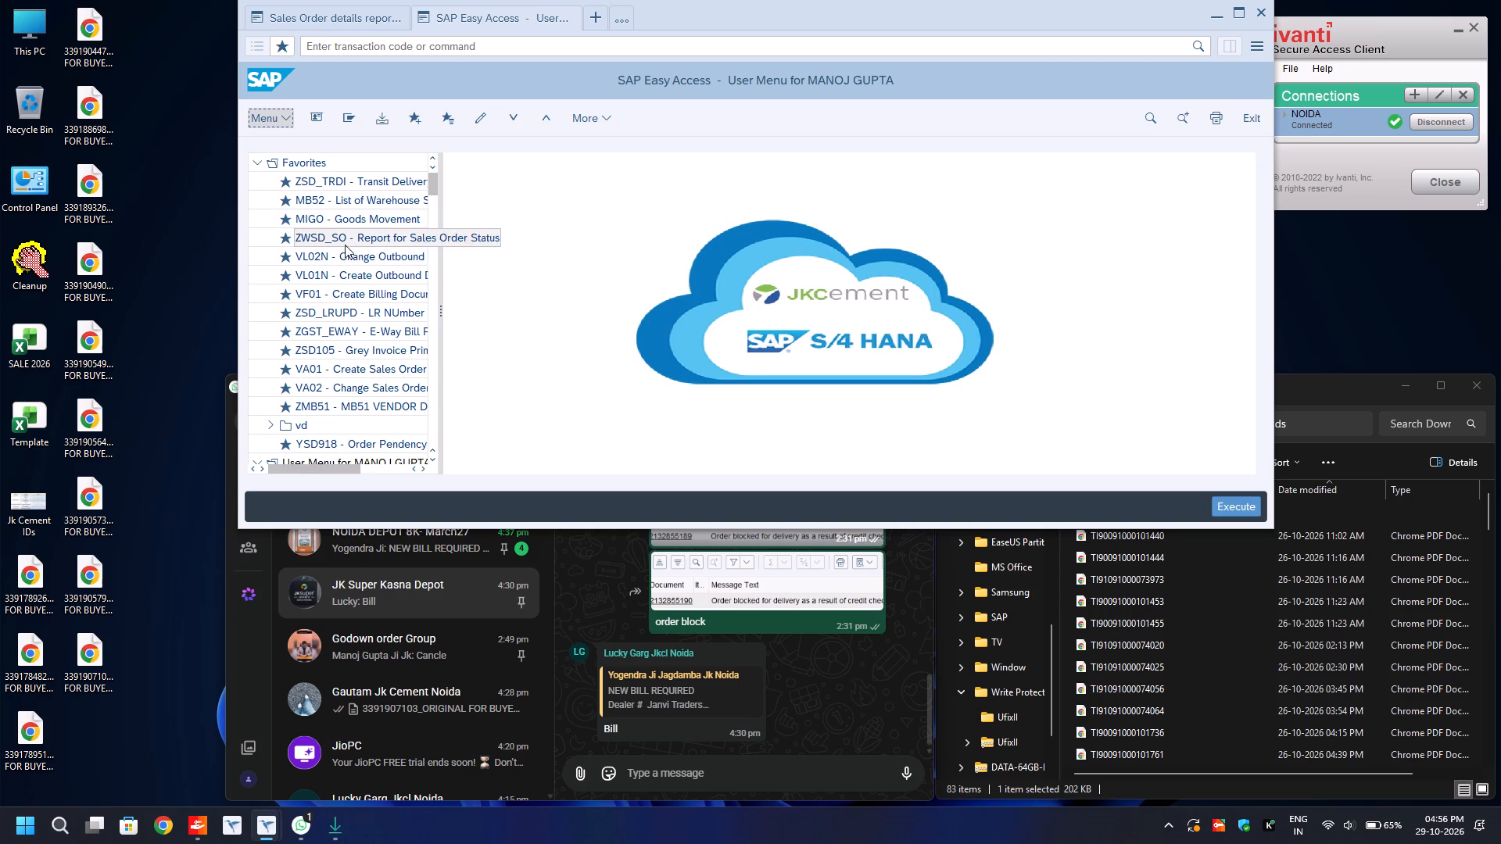
double_click(337, 277)
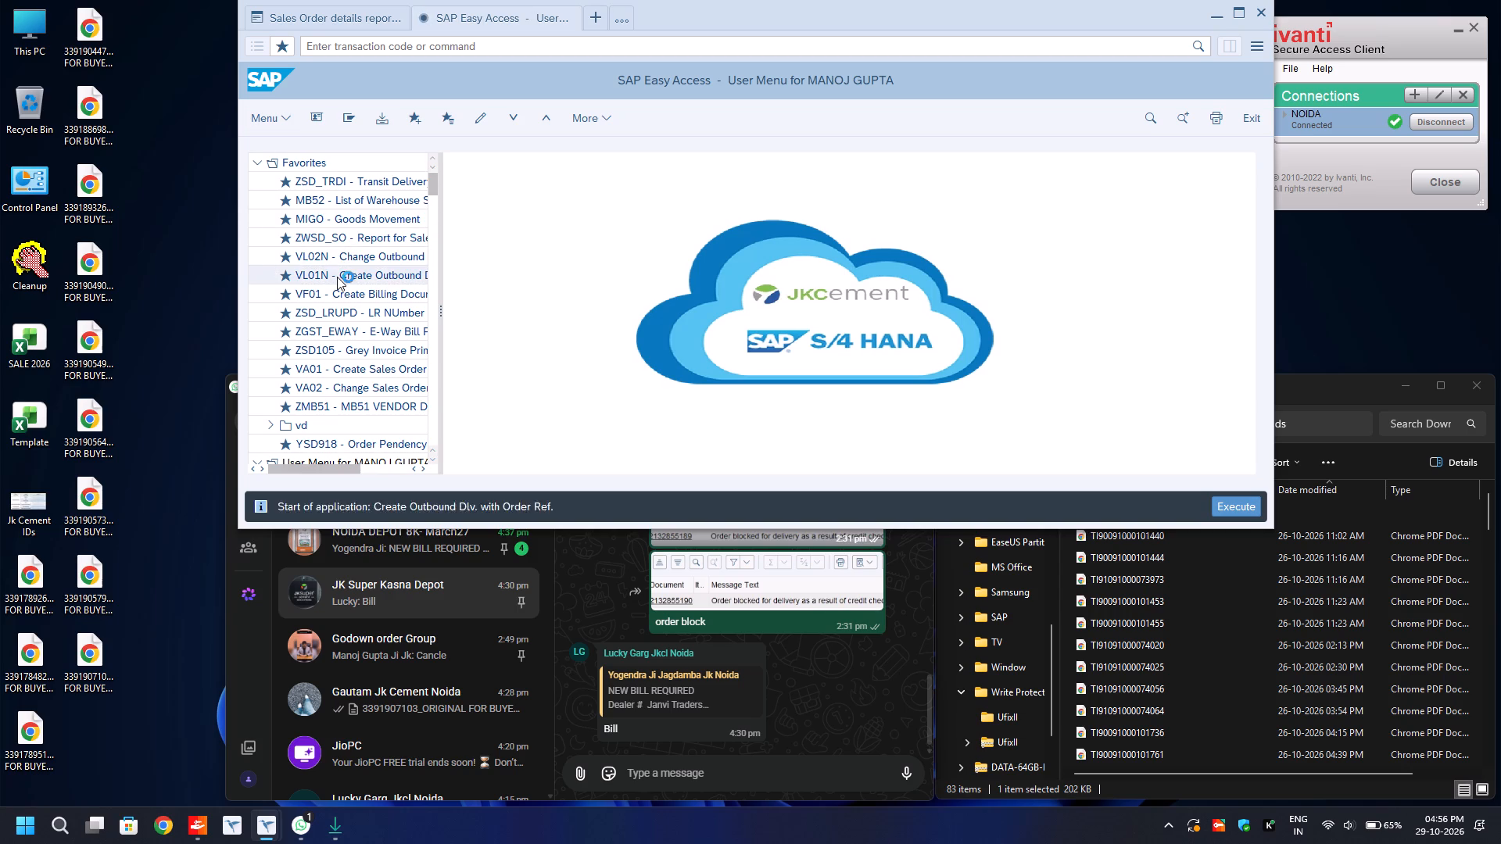
key("ctrl+v")
key("Up")
key("Up")
type("81")
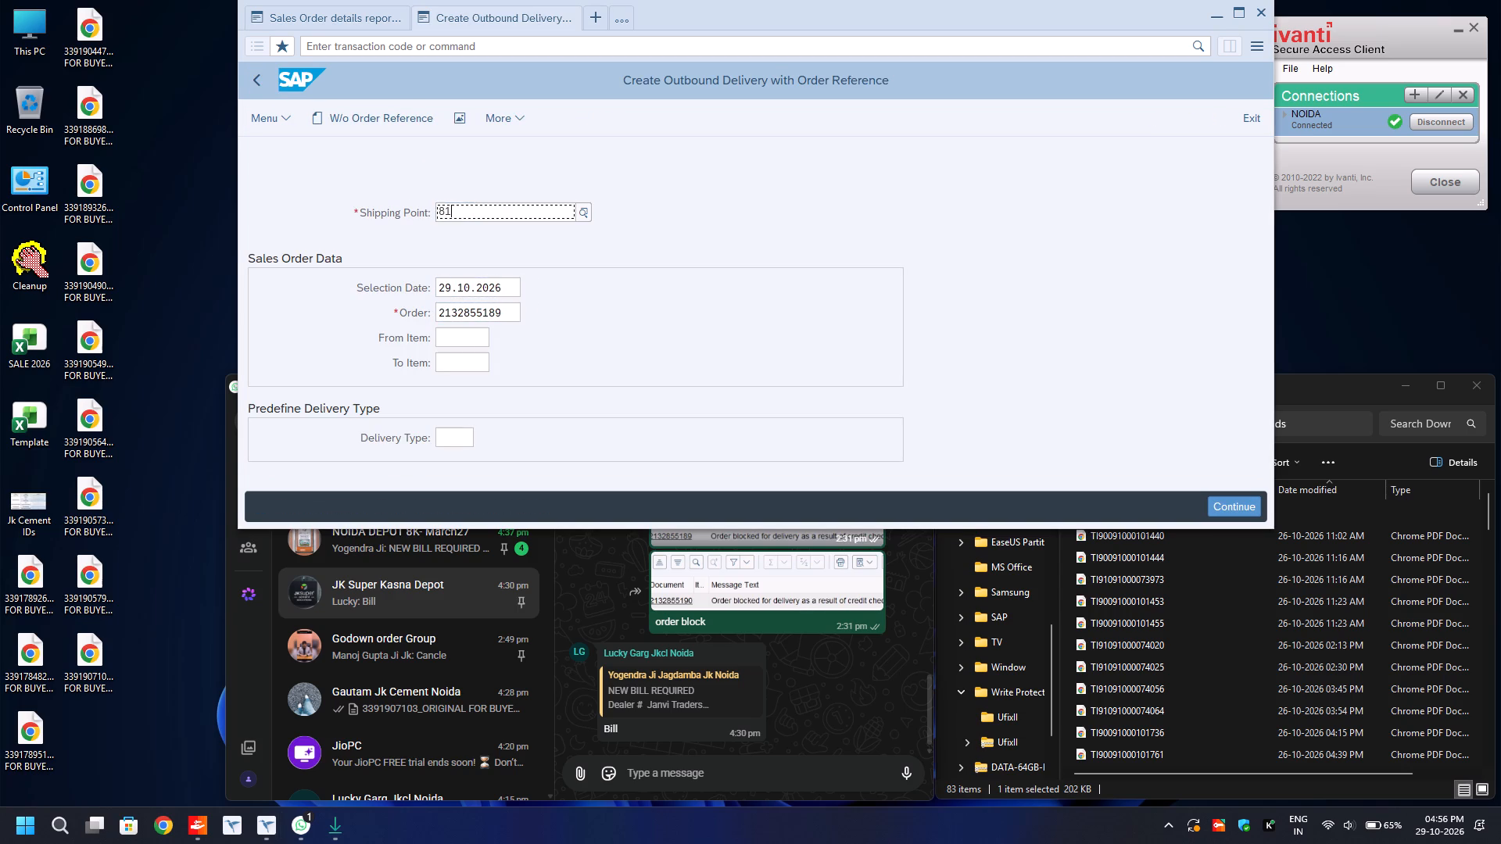
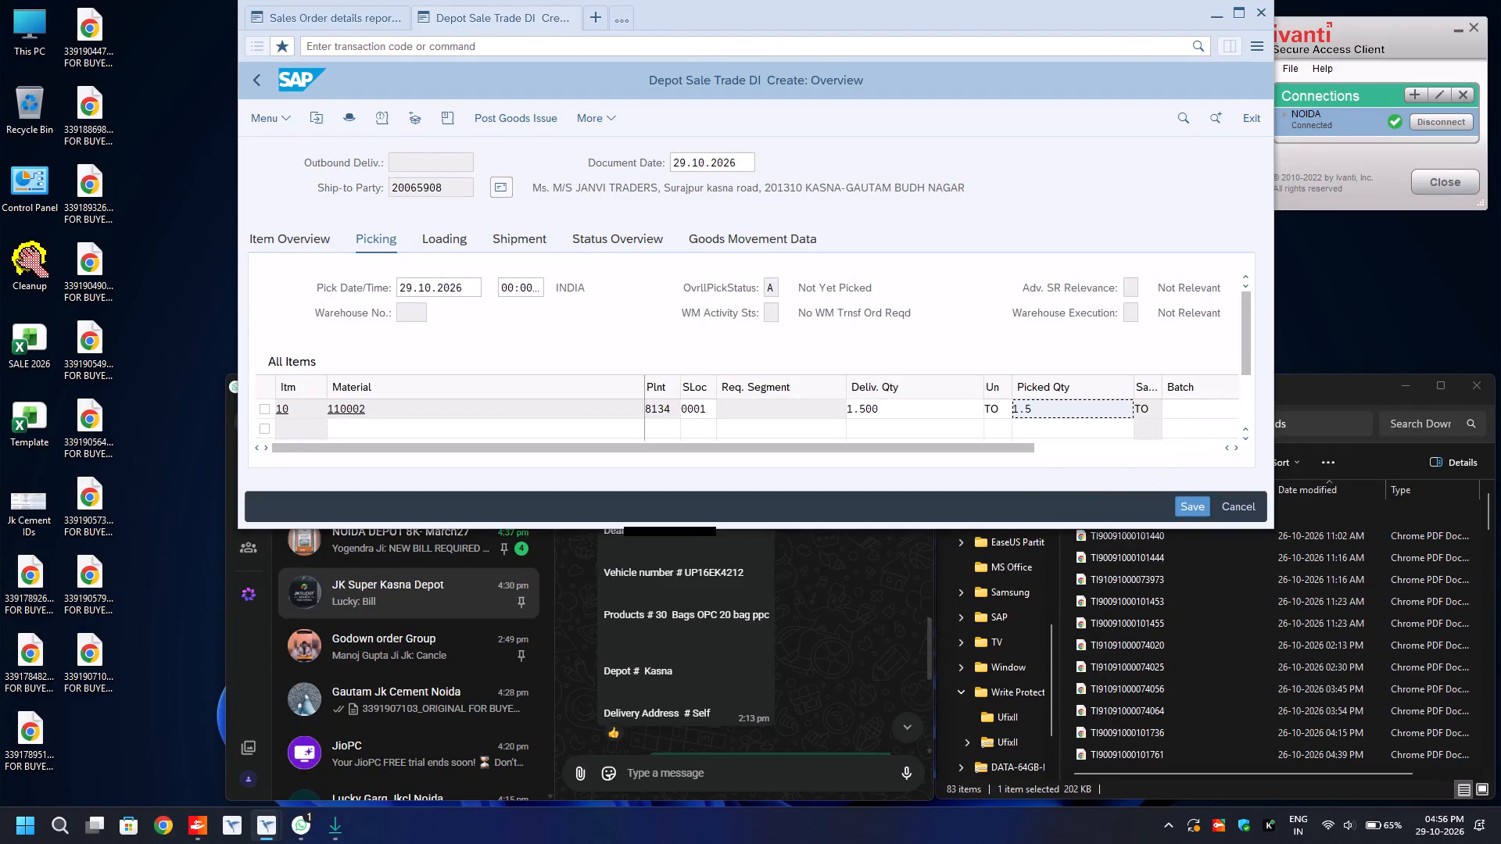
Complete item 10's picked quantity as 1.500 and assign batch 1004-8134.
type("00")
key("Tab")
type("1004")
key("Down")
key("Down")
key("Return")
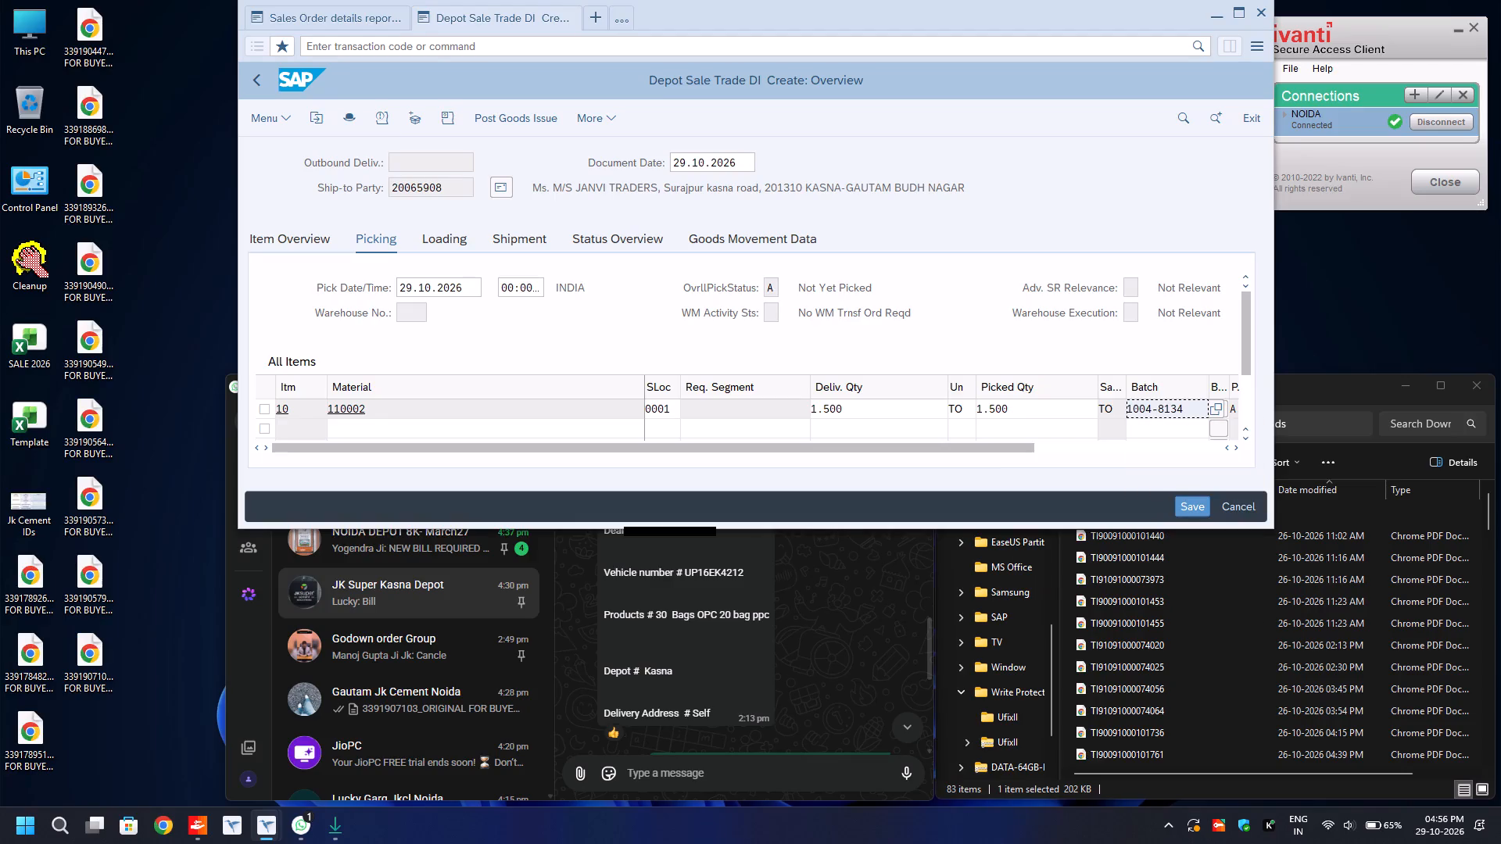
In the delivery header's additional data, set the transport mode to ROAD and fill Road Transporter1 with the previously used factory transporter code.
key("F8")
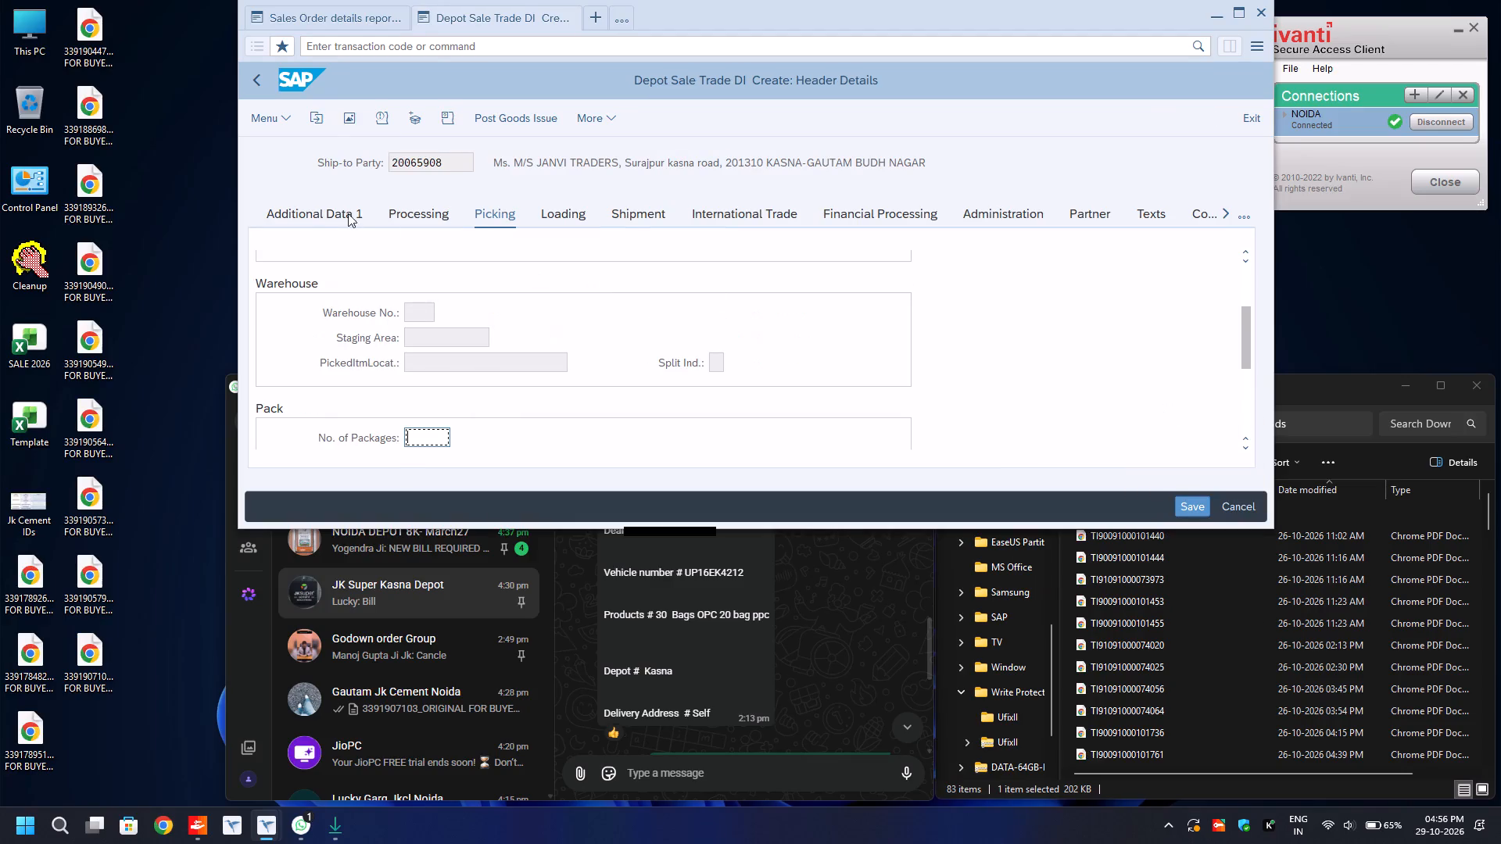
left_click(335, 213)
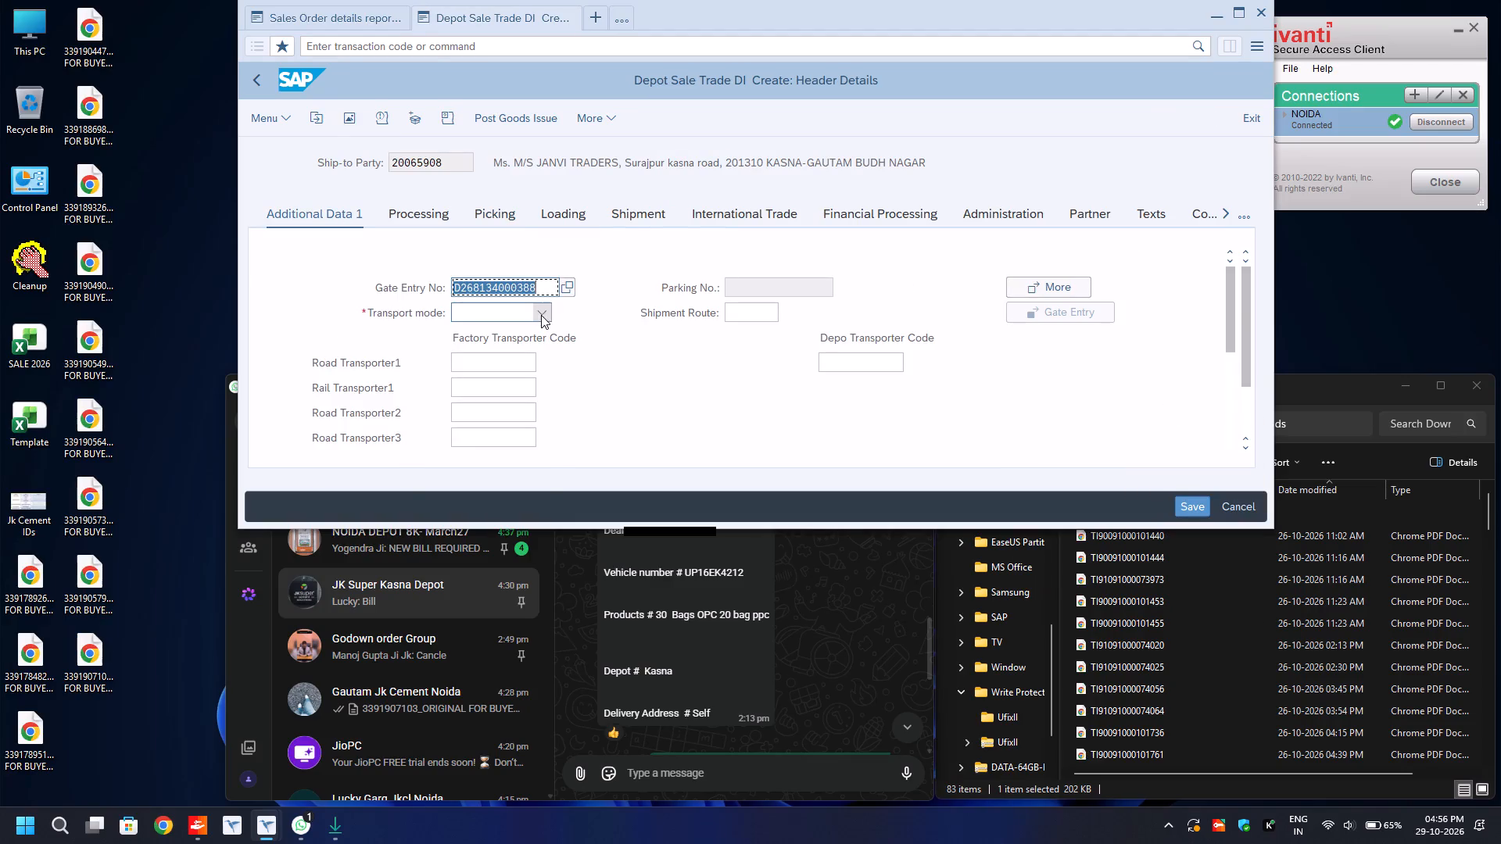
left_click(541, 315)
left_click(519, 388)
left_click(503, 364)
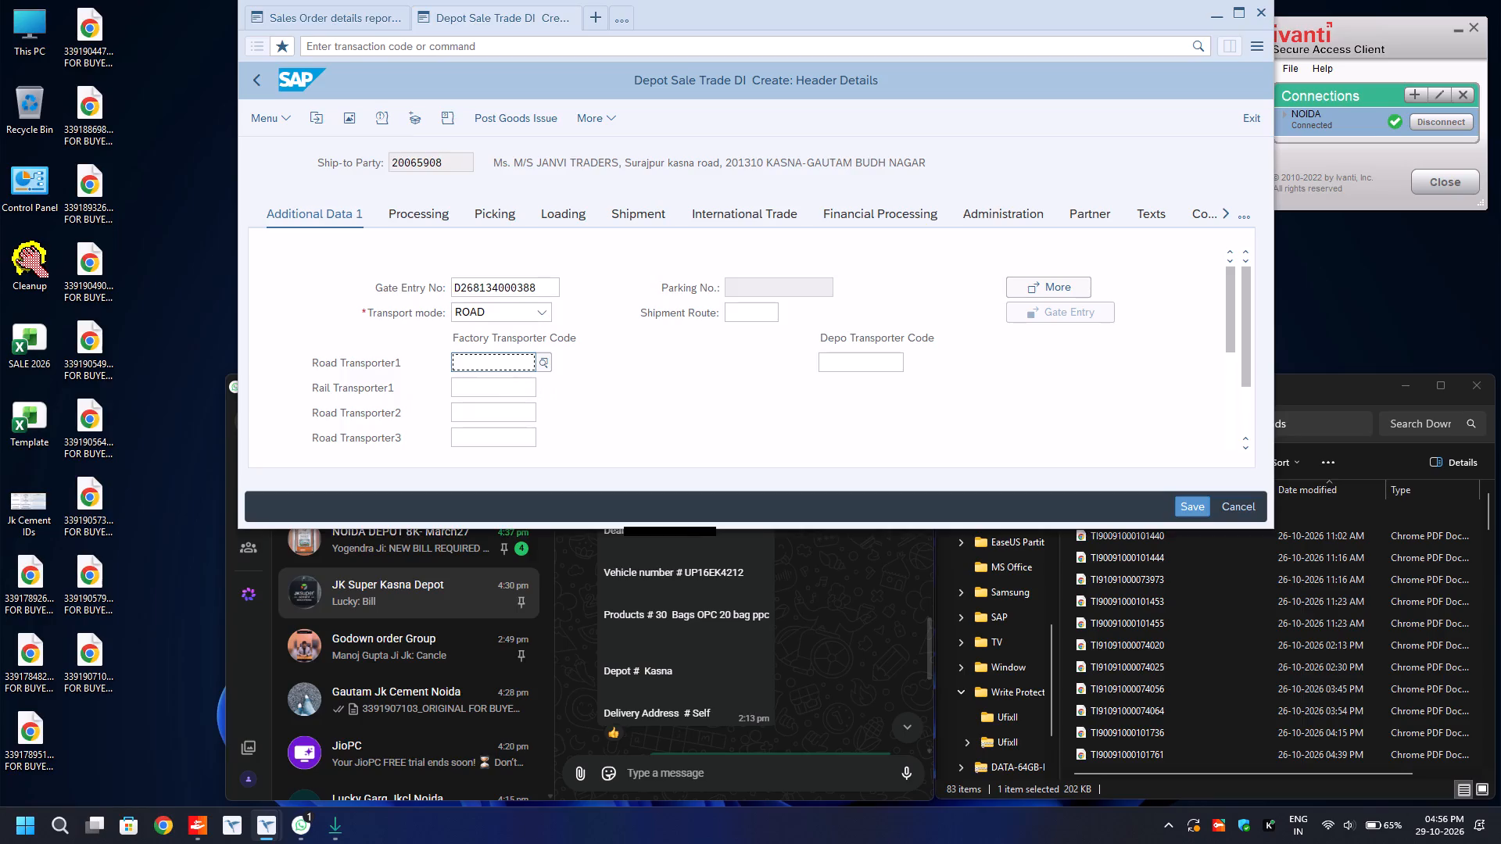
key("BackSpace")
key("Down")
key("Return")
key("Return")
Set the mandatory transport mode in the E-Way Bill data to road.
type("ro")
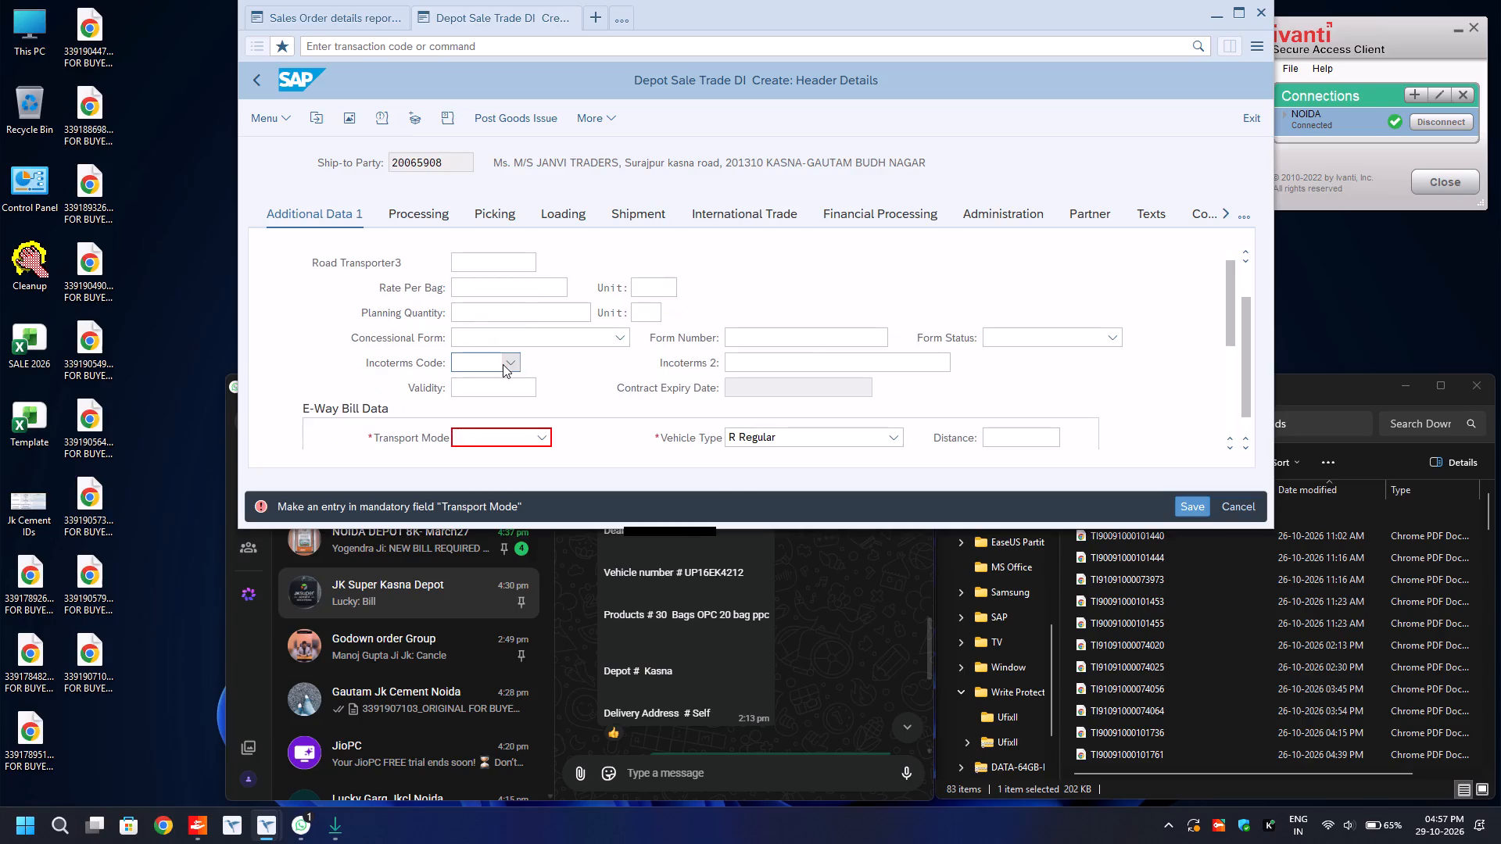
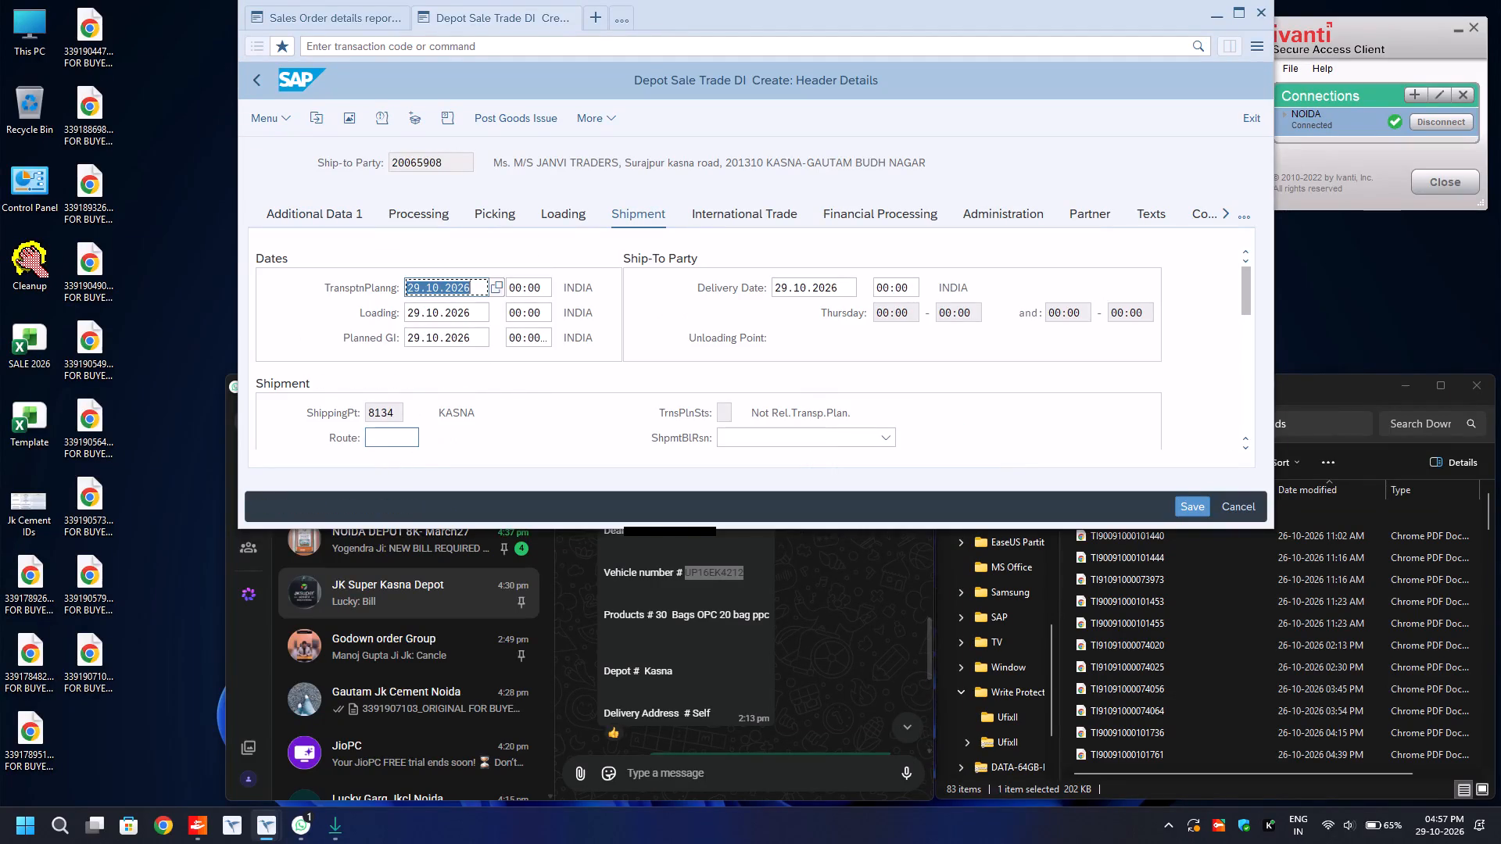
Set the shipment route of M/S Janvi Traders' delivery to ROUTE in the header details.
left_click(407, 442)
key("BackSpace")
key("Down")
key("Return")
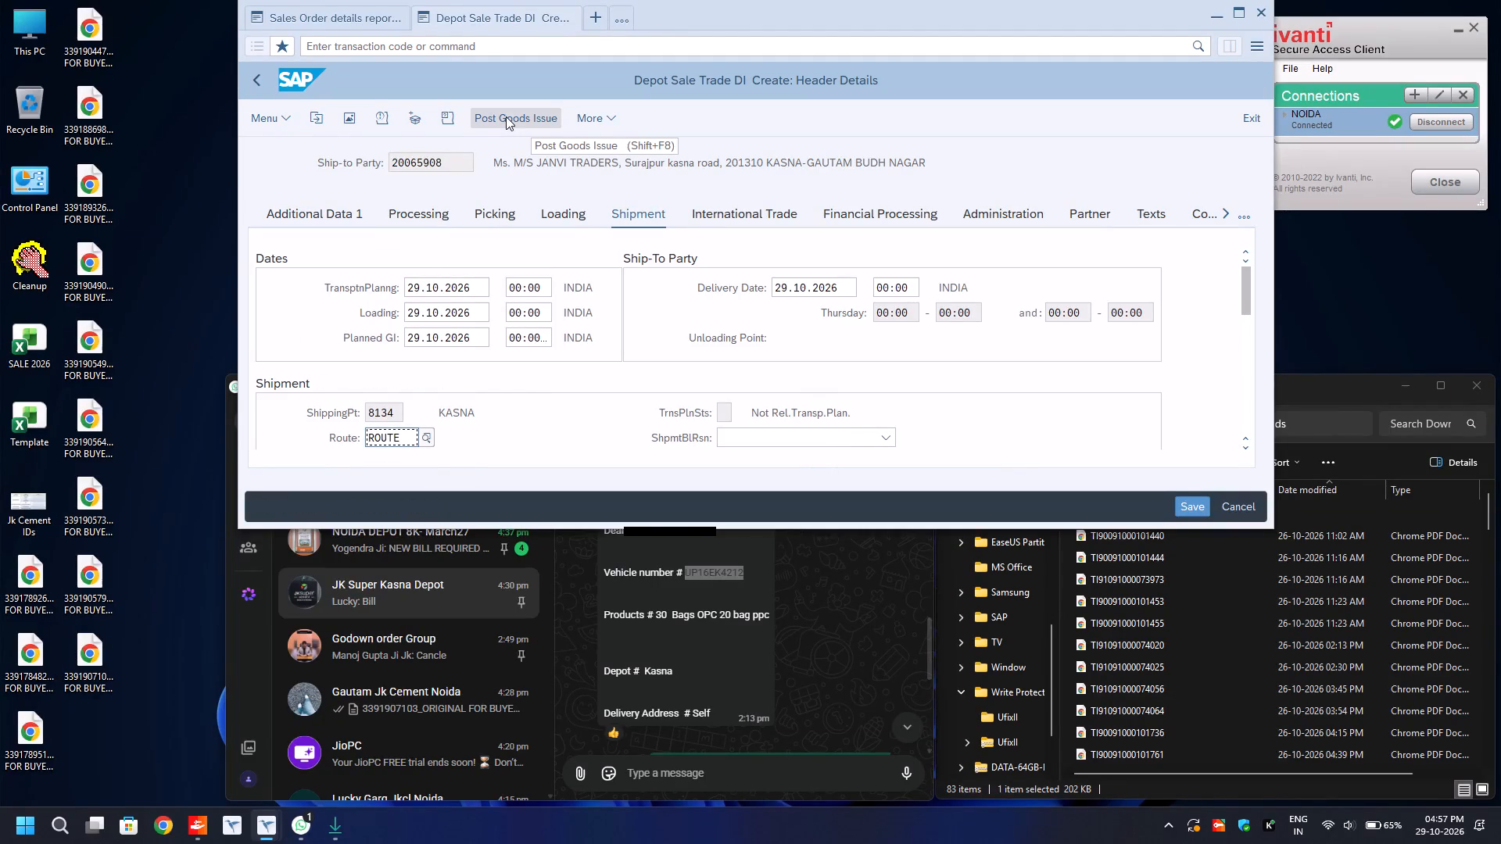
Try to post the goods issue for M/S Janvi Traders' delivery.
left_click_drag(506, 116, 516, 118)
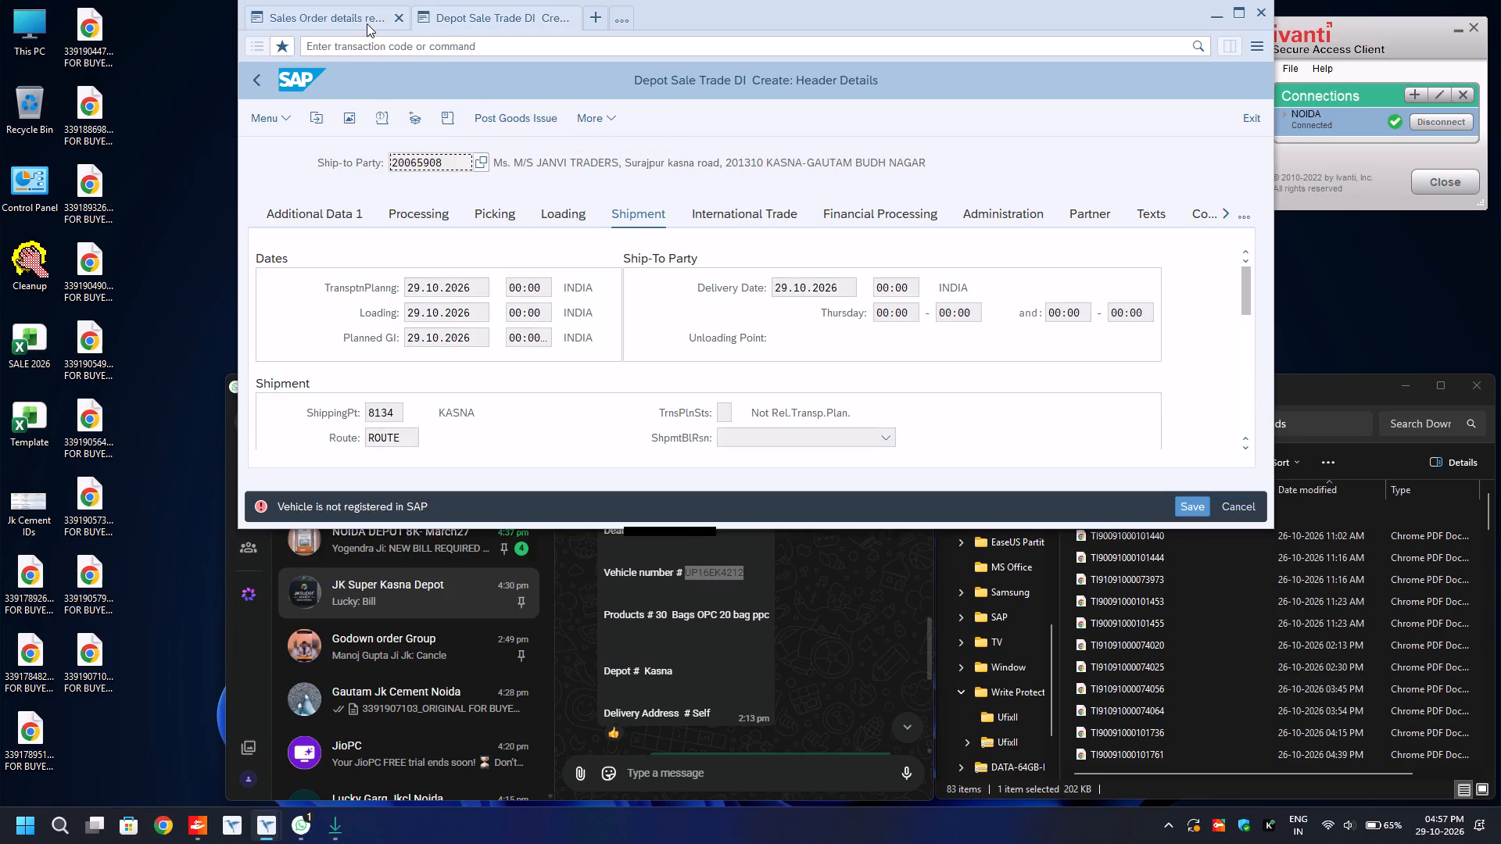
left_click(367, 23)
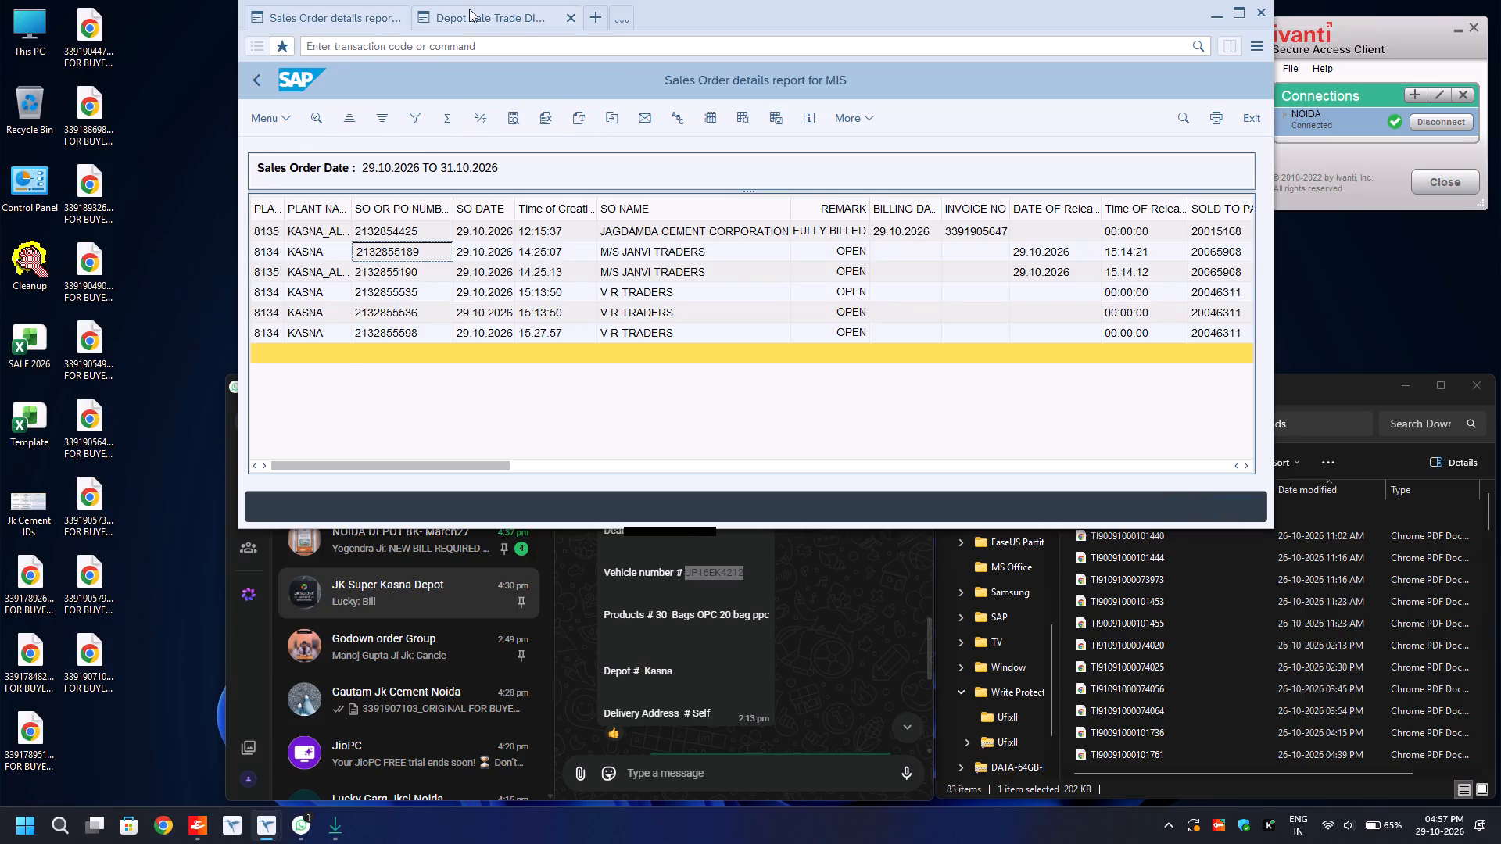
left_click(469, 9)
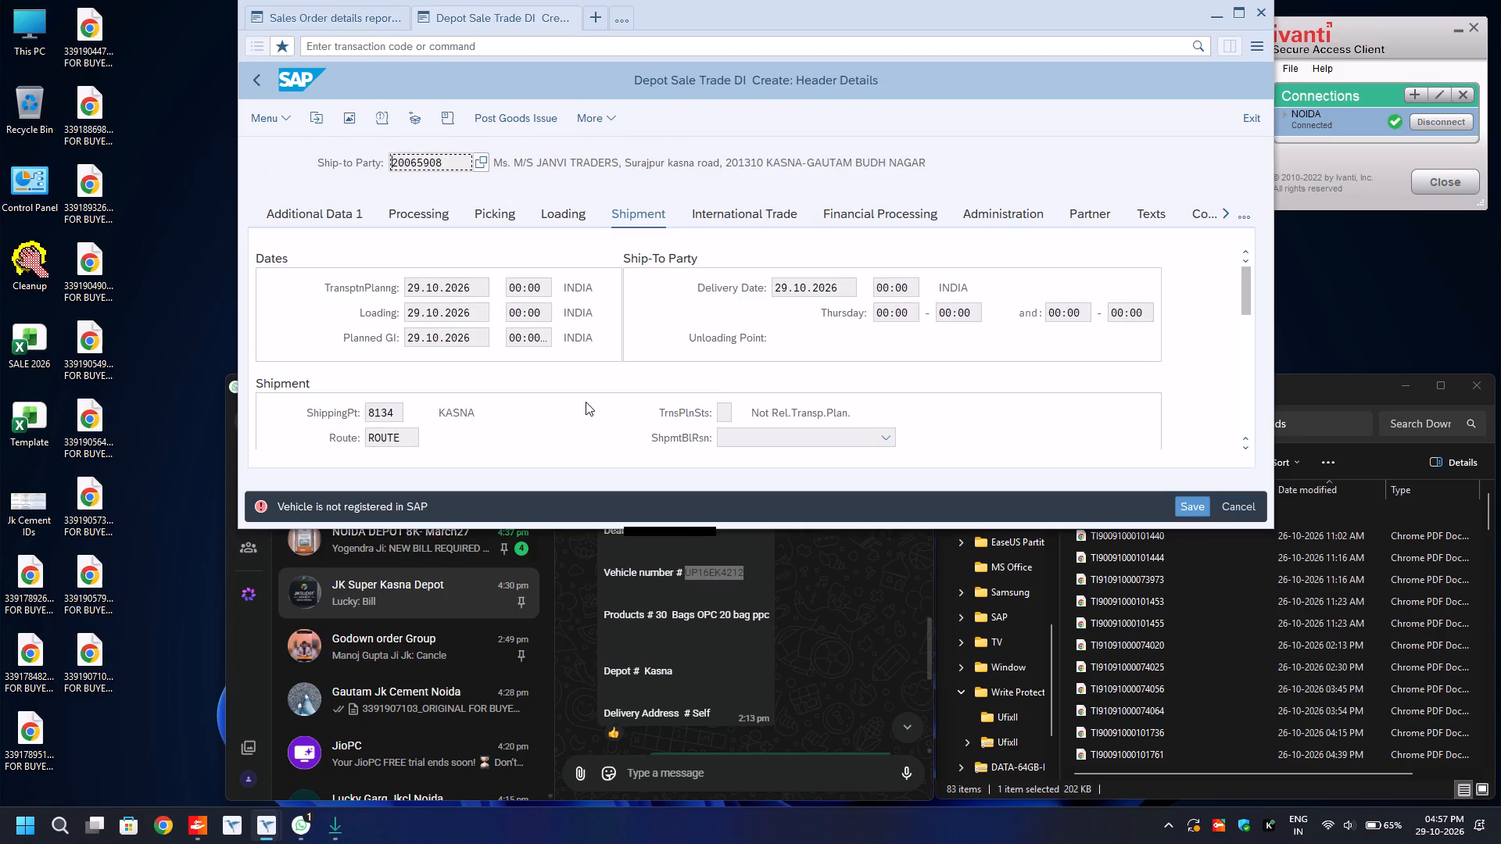
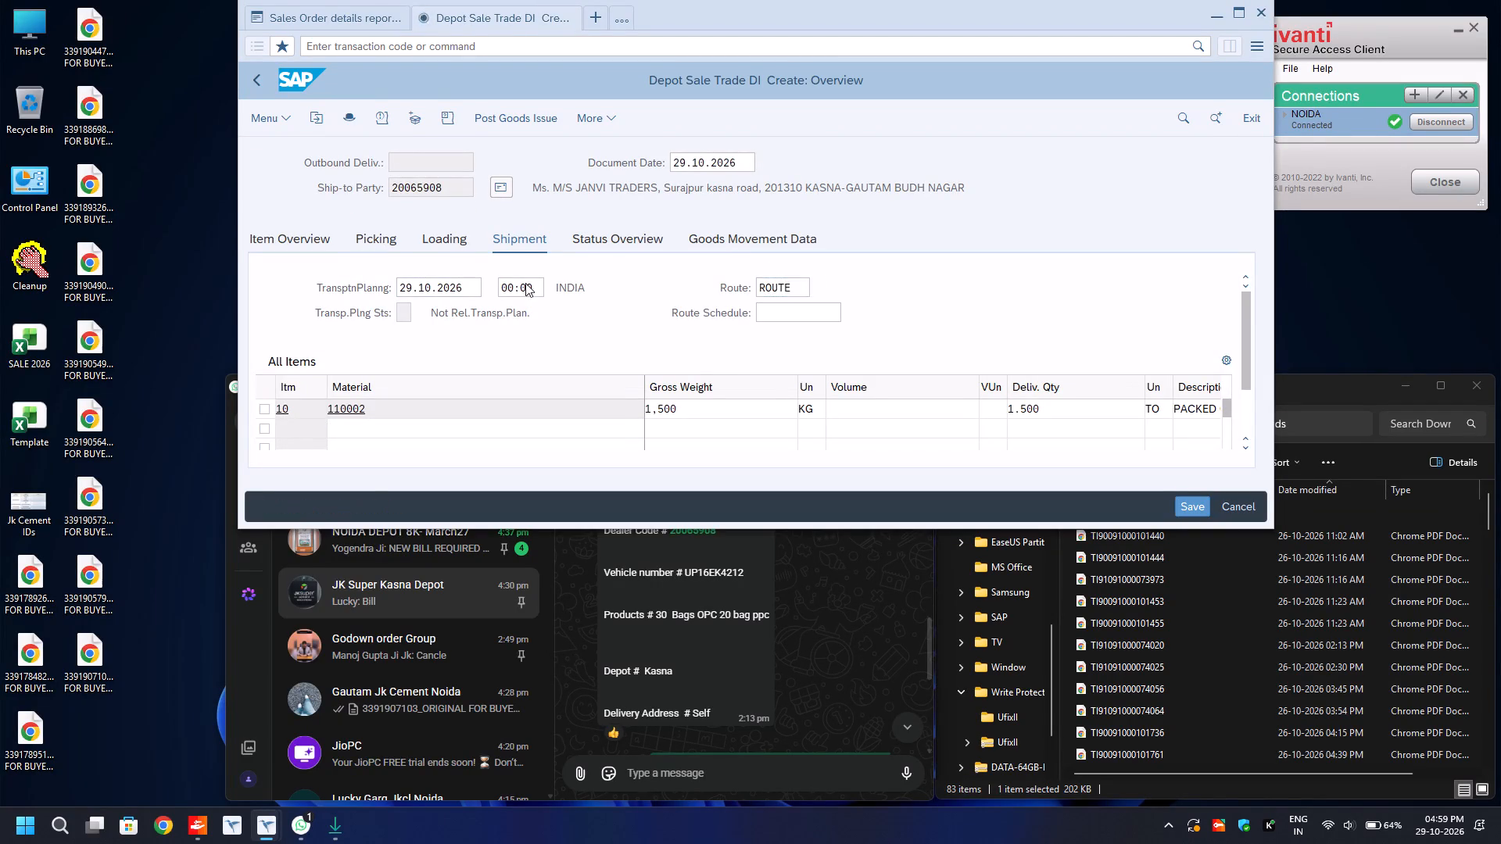
Set the picked quantity to 1.500 and the batch to 1004-8134 for material 110002 in the delivery's picking data.
left_click(1038, 414)
type("1.500")
key("Tab")
type("1004")
key("Down")
key("Return")
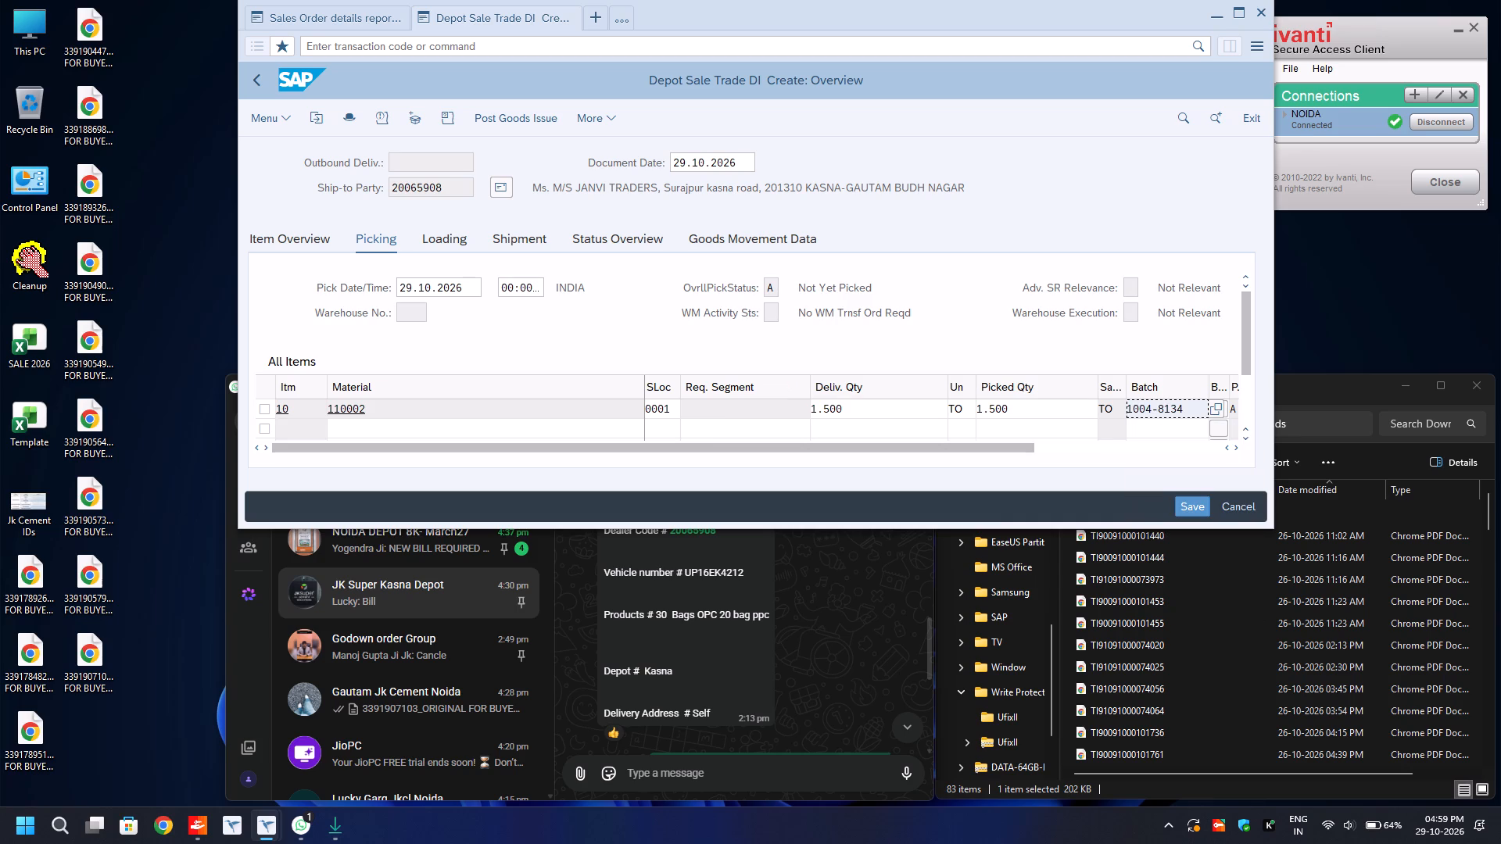
In the delivery header's additional data, set the transport mode to ROAD and Road Transporter1 to 220000967.
key("F8")
left_click(340, 209)
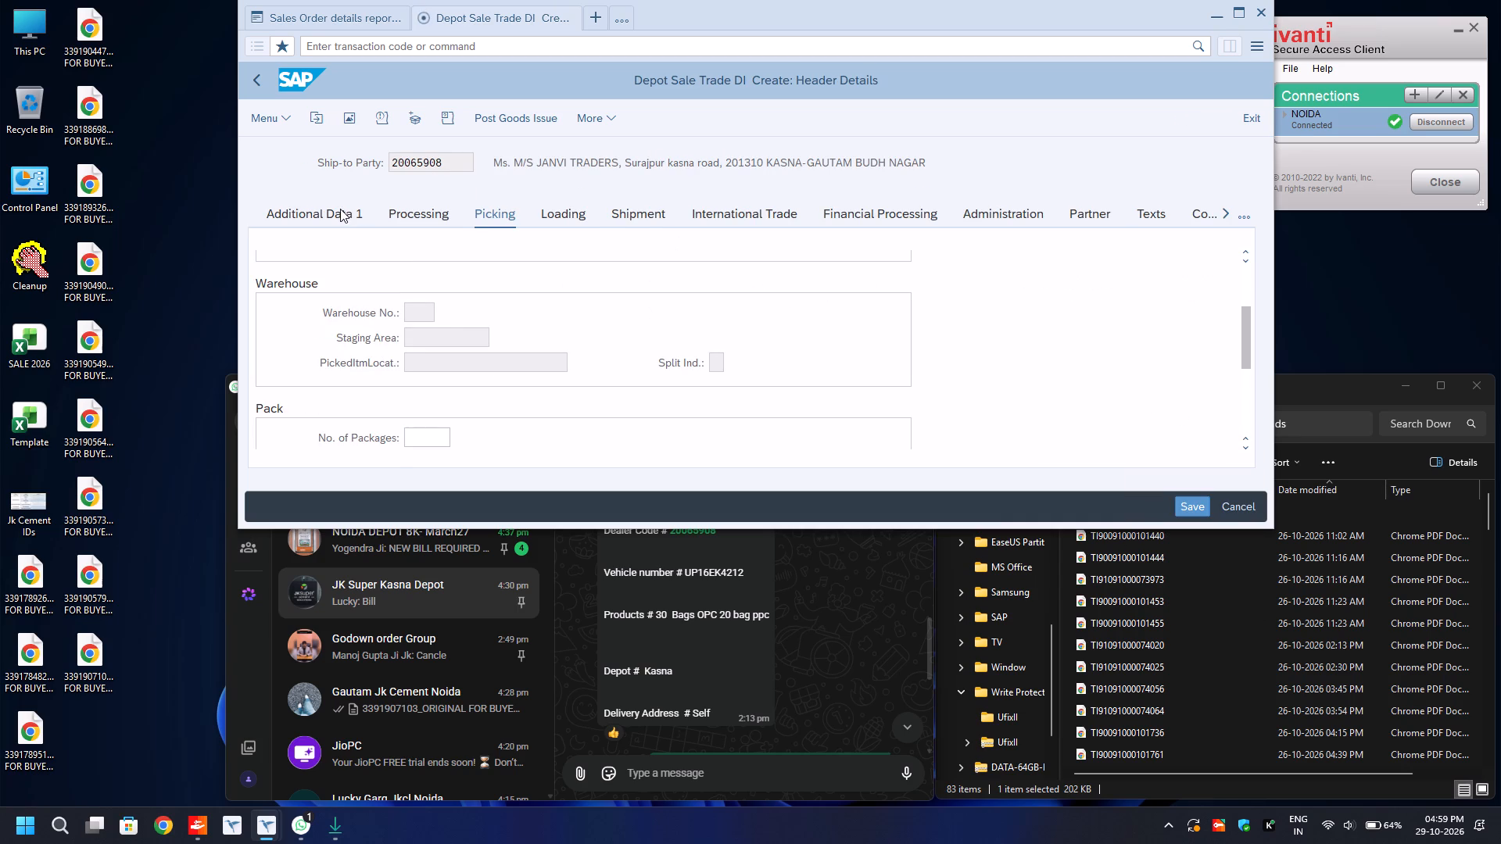
left_click(550, 303)
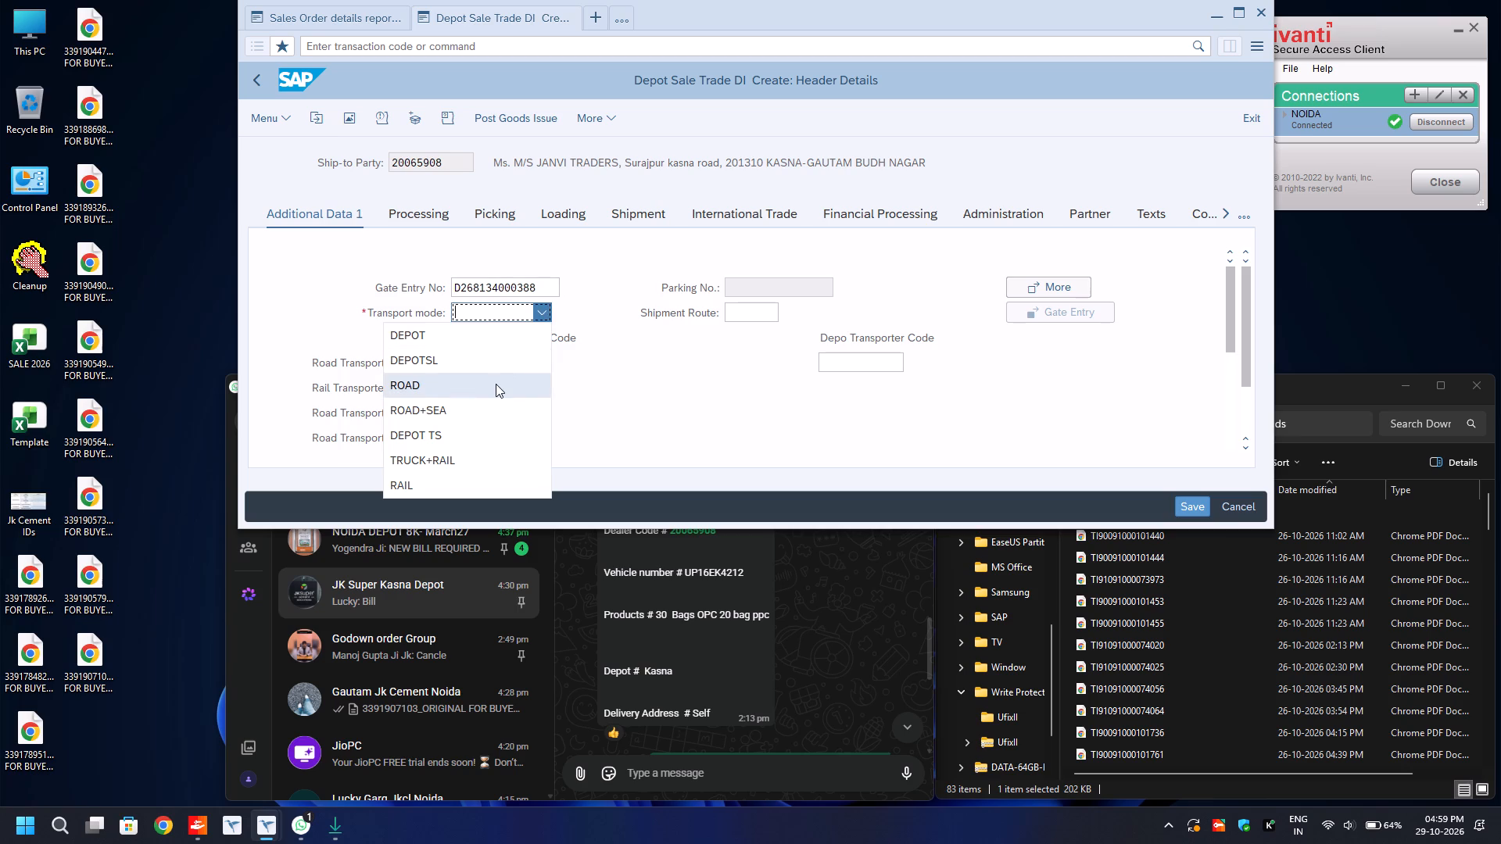
left_click(496, 384)
left_click(499, 358)
key("BackSpace")
key("Down")
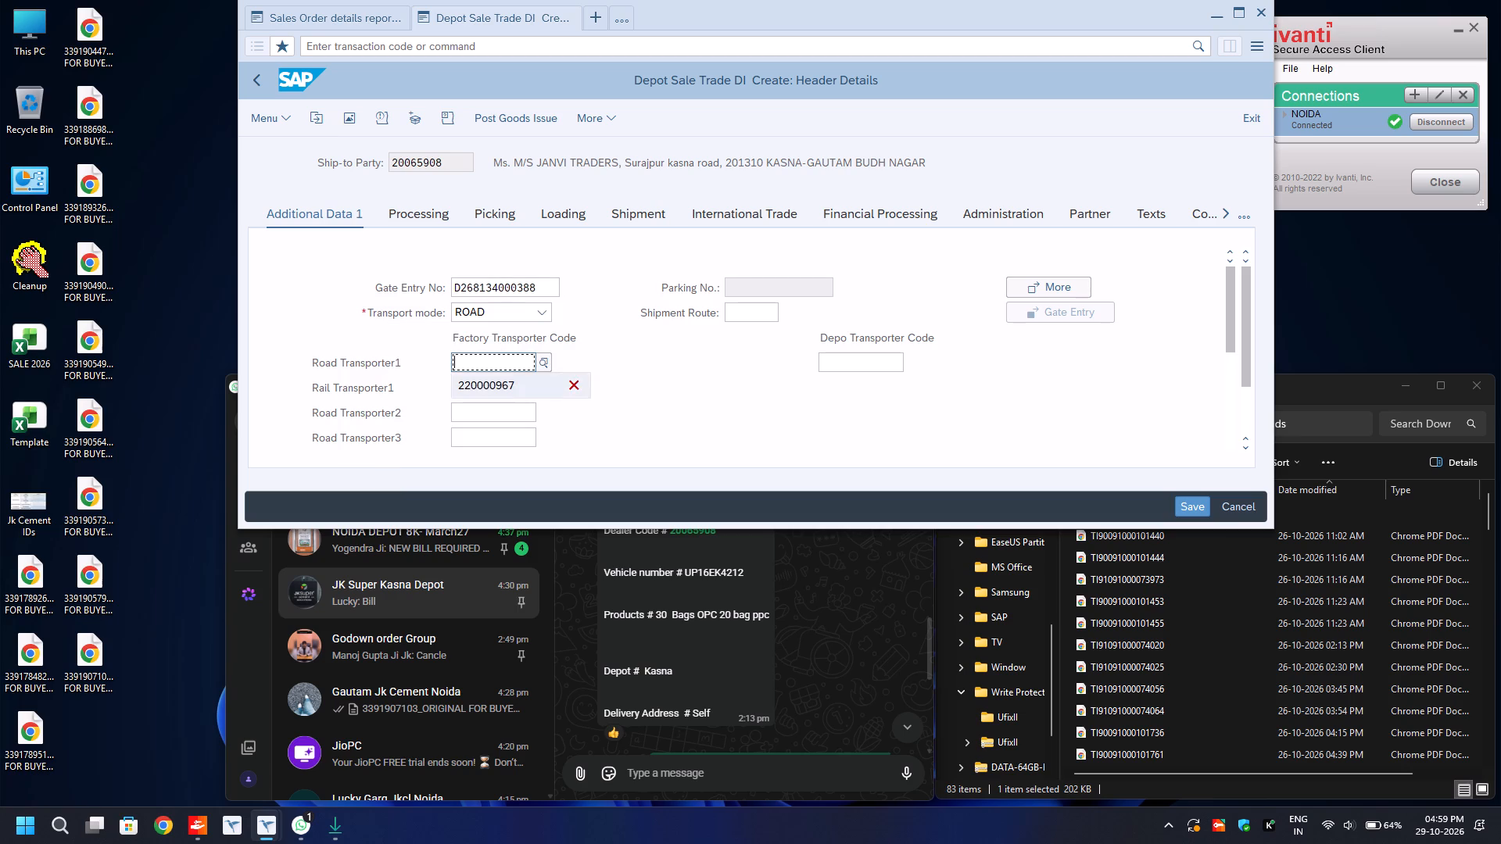
key("Return")
Set the e-way bill transport mode to Road and the distance to 30 for the delivery.
key("Return")
type("ro")
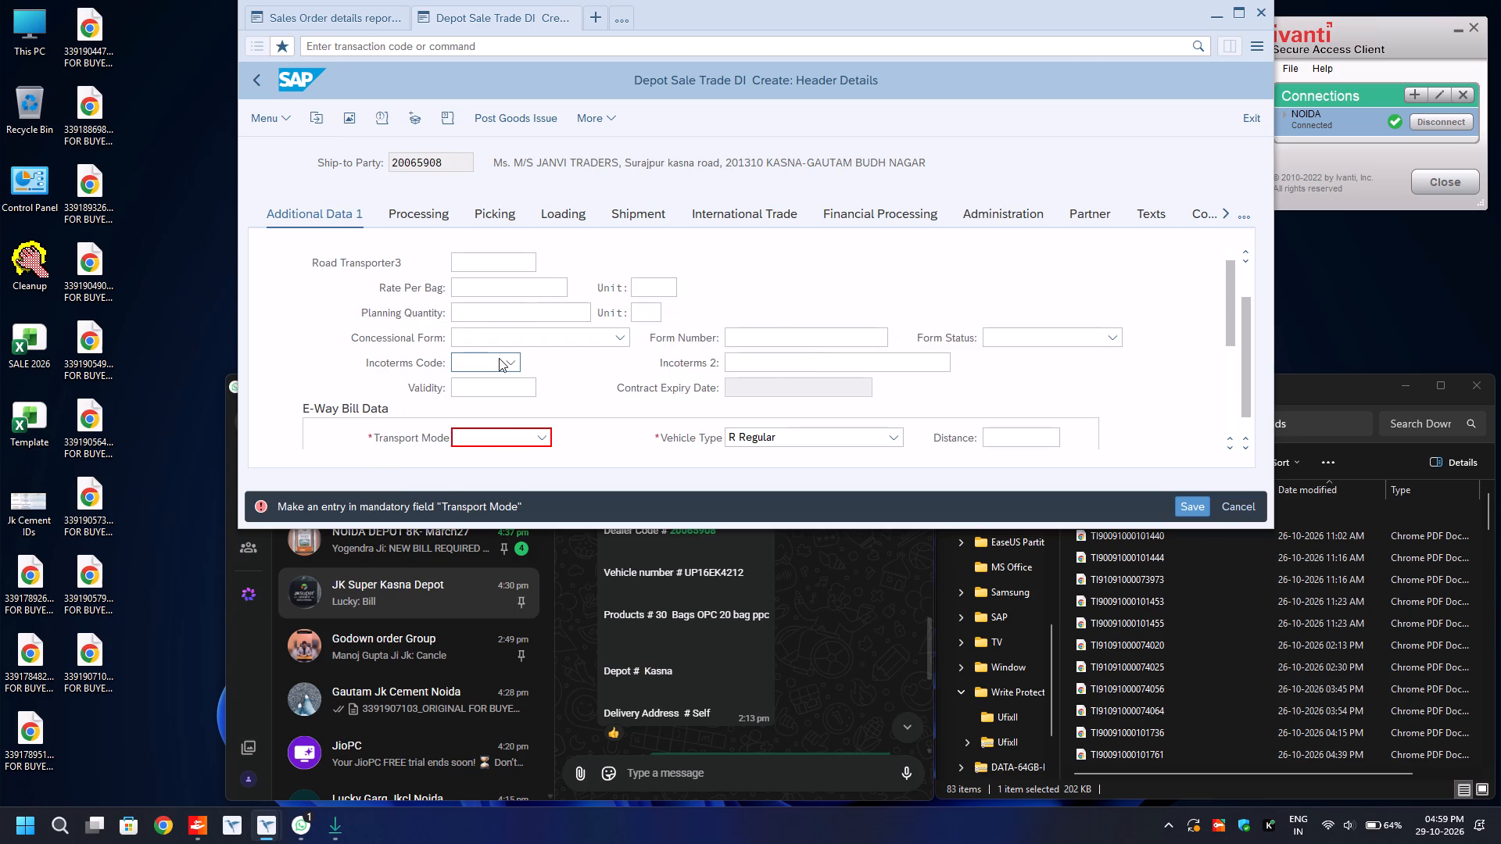
key("Tab")
key("Tab")
key("BackSpace")
key("Down")
key("Return")
key("Return")
key("Down")
scroll(499, 358, "down", 2)
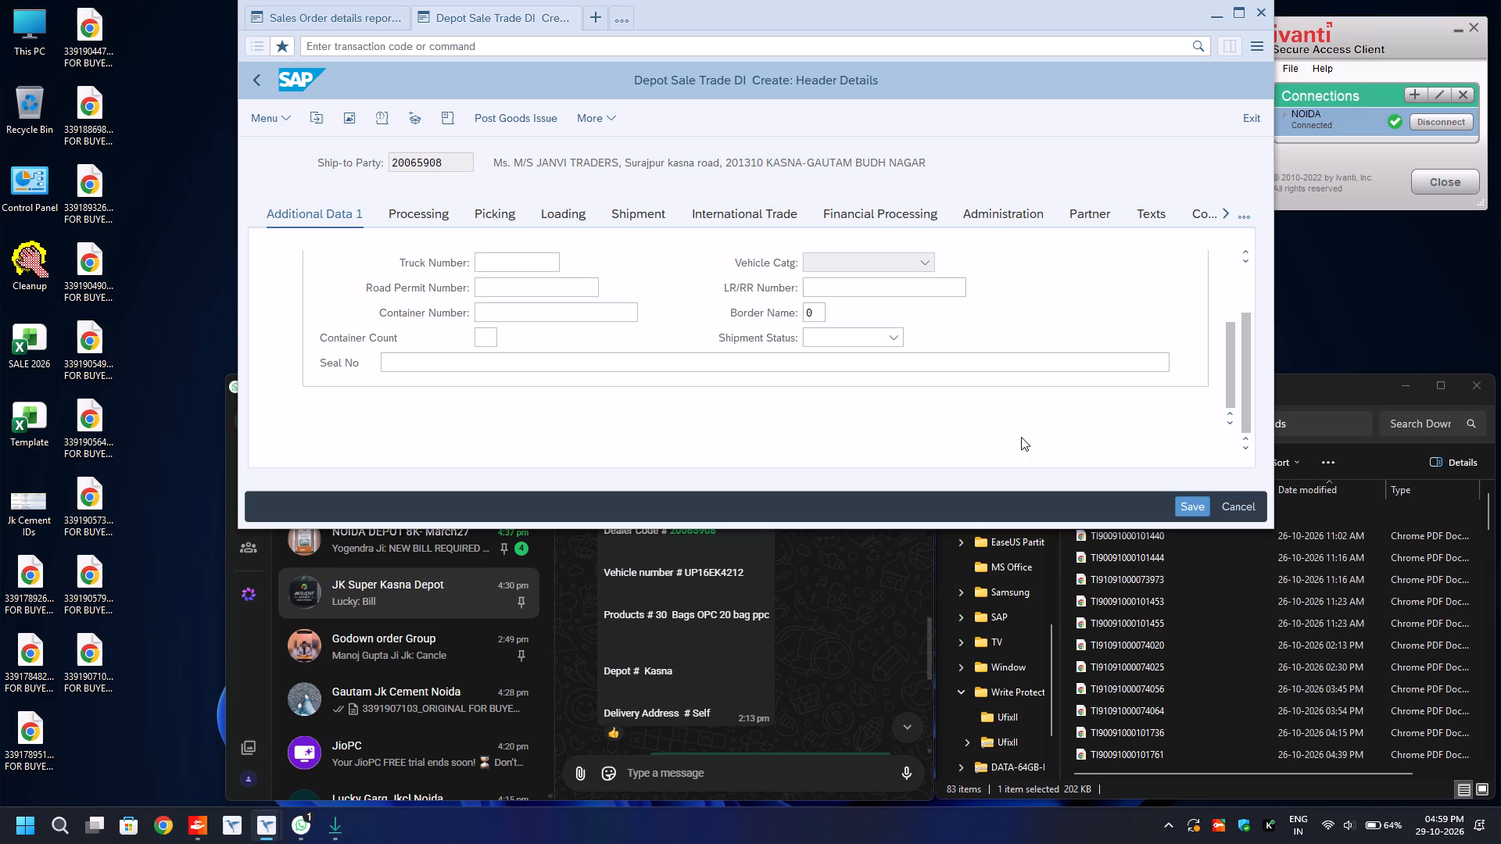
left_click(552, 257)
key("BackSpace")
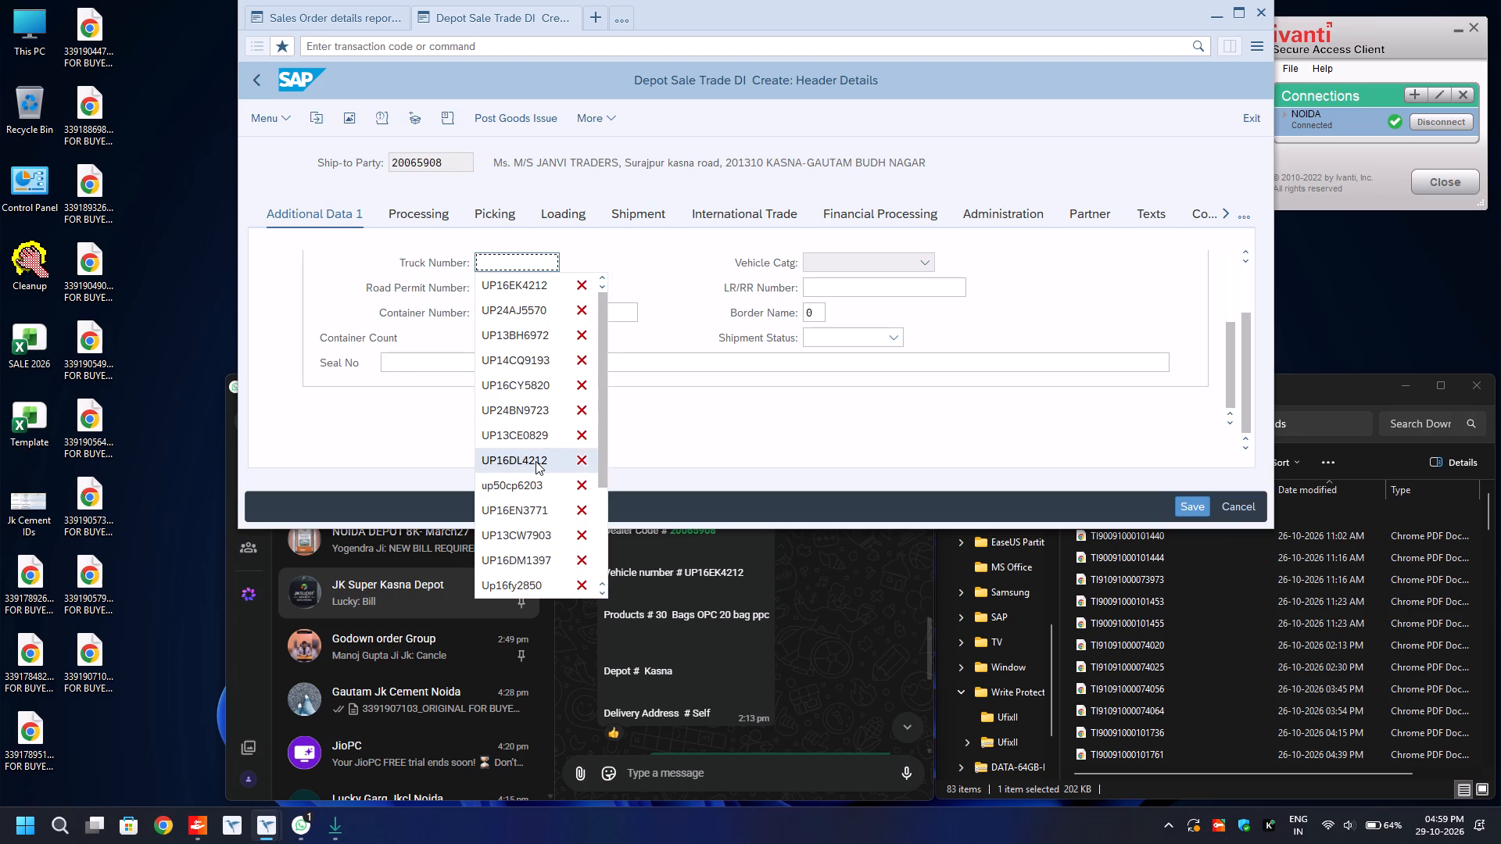
left_click(536, 461)
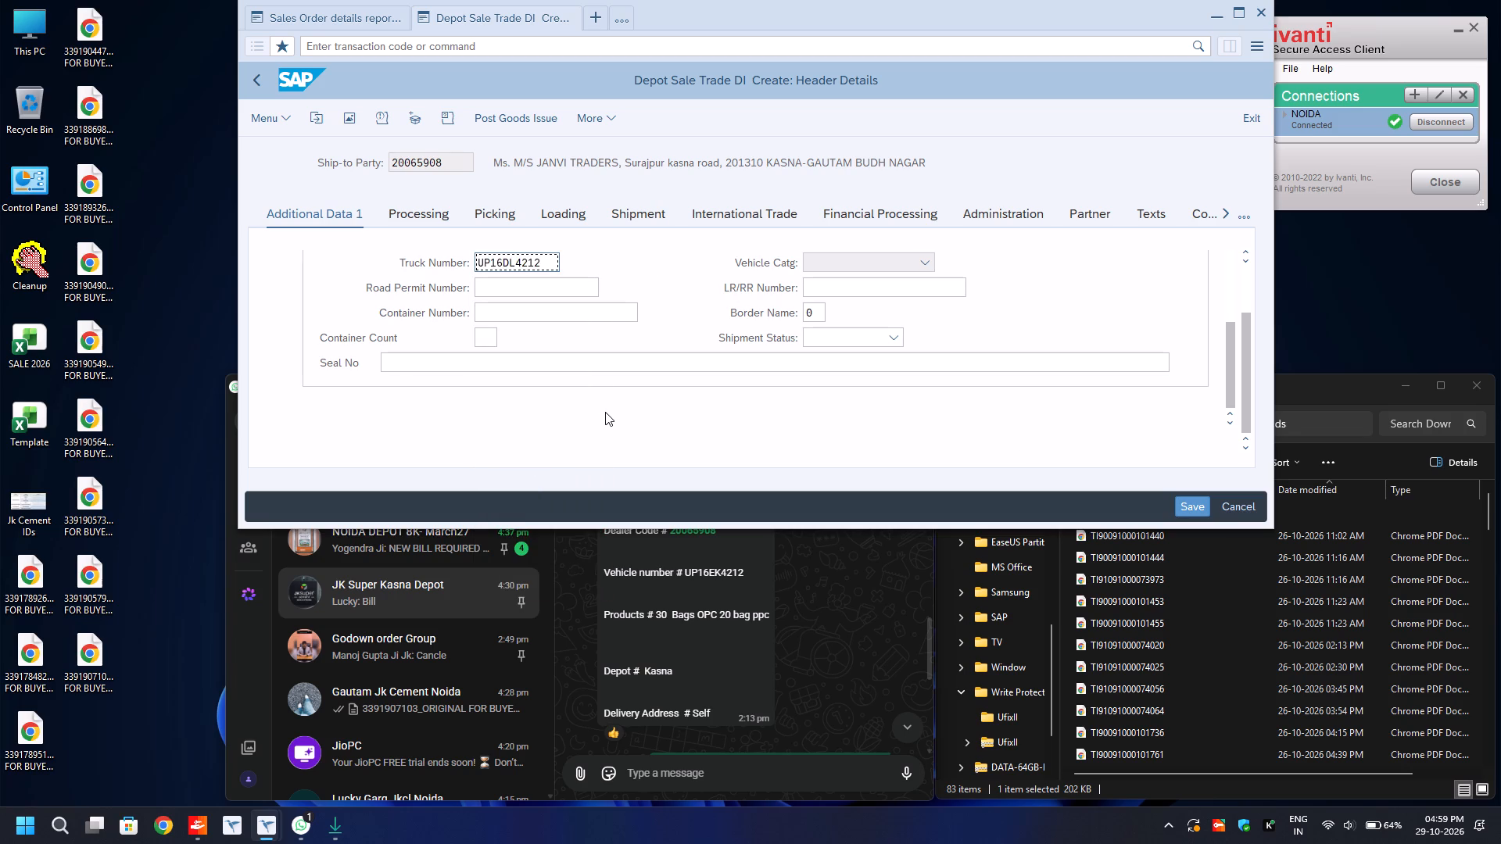
key("Tab")
key("Tab")
key("BackSpace")
key("Down")
key("Return")
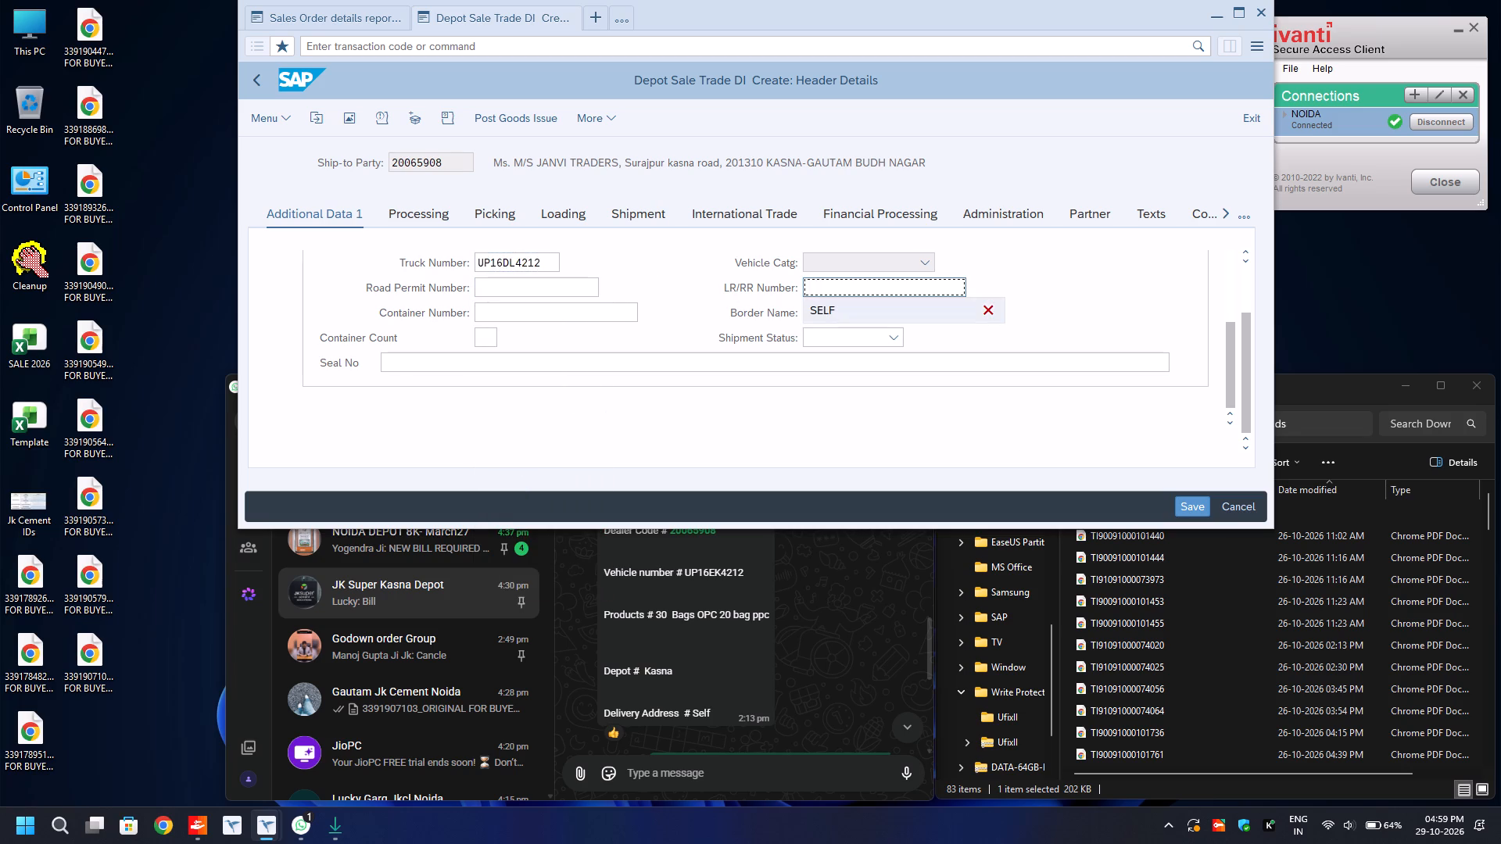
Check the delivery's shipment data and post the goods issue for M/S Janvi Traders' 1.500 TO delivery.
left_click(641, 213)
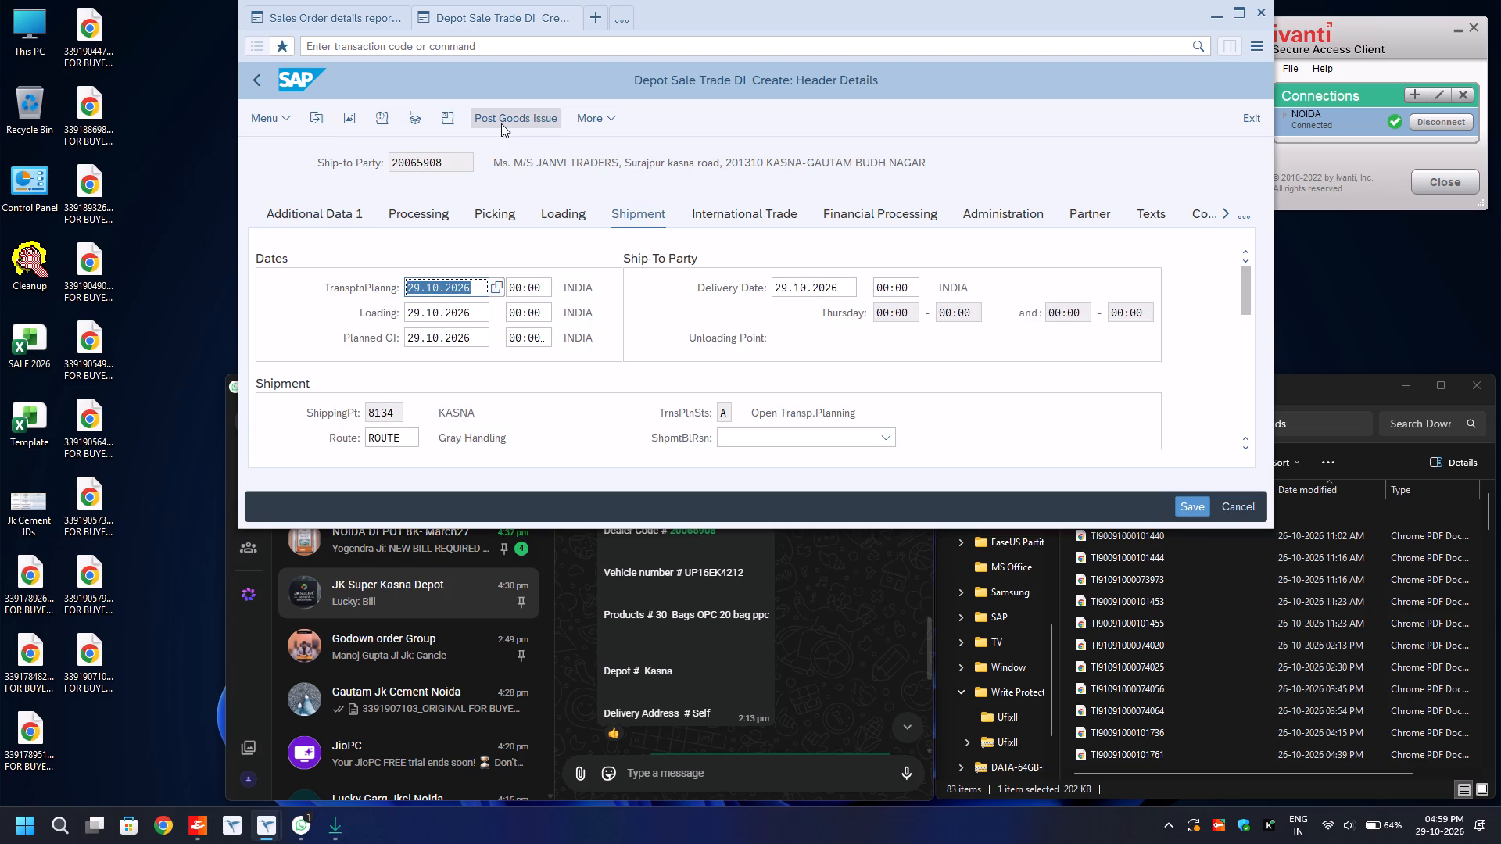
left_click_drag(501, 123, 516, 118)
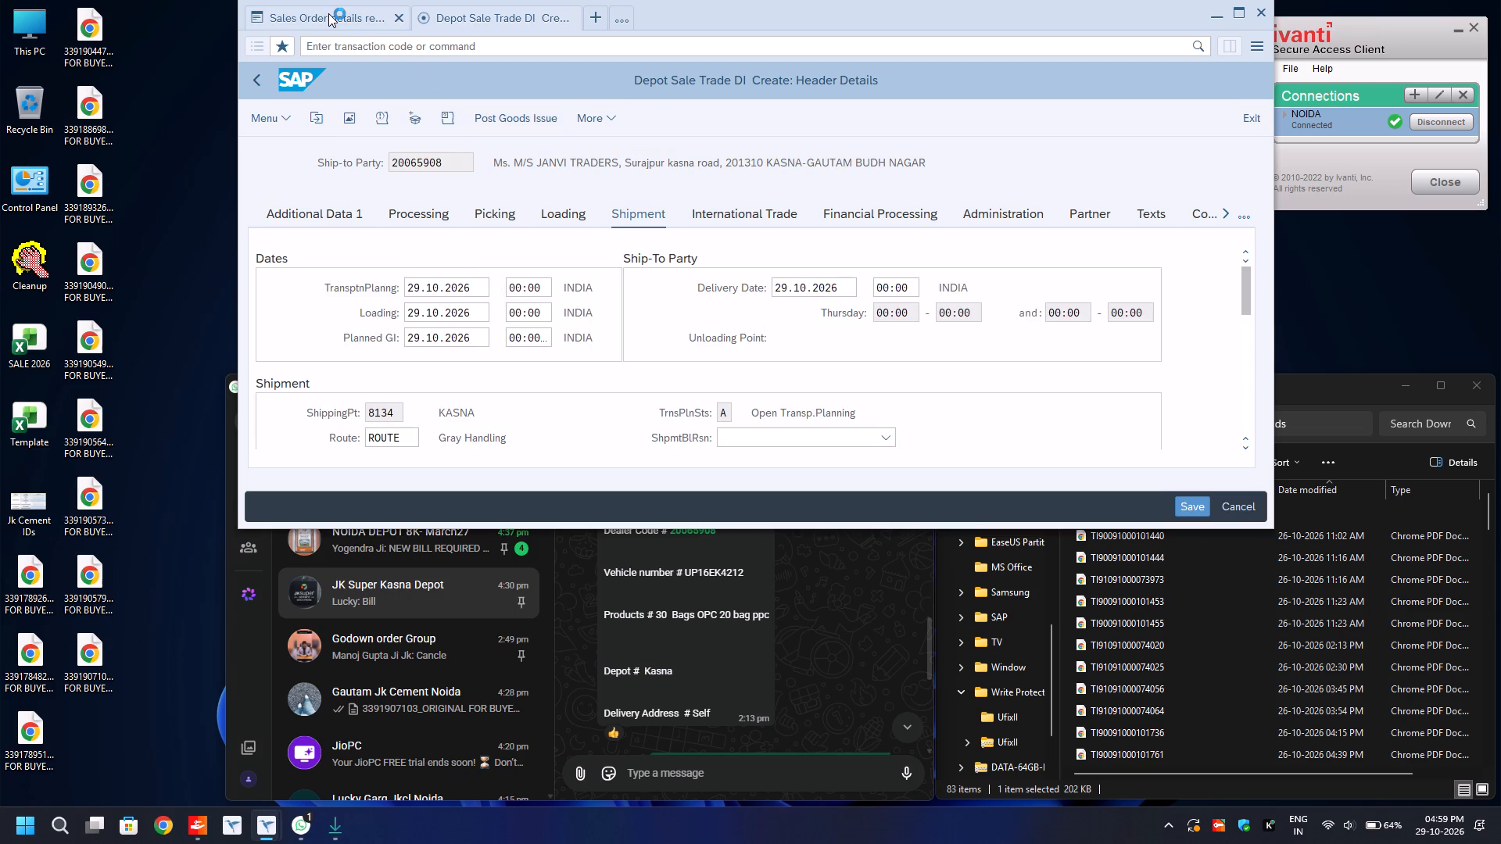
left_click(328, 13)
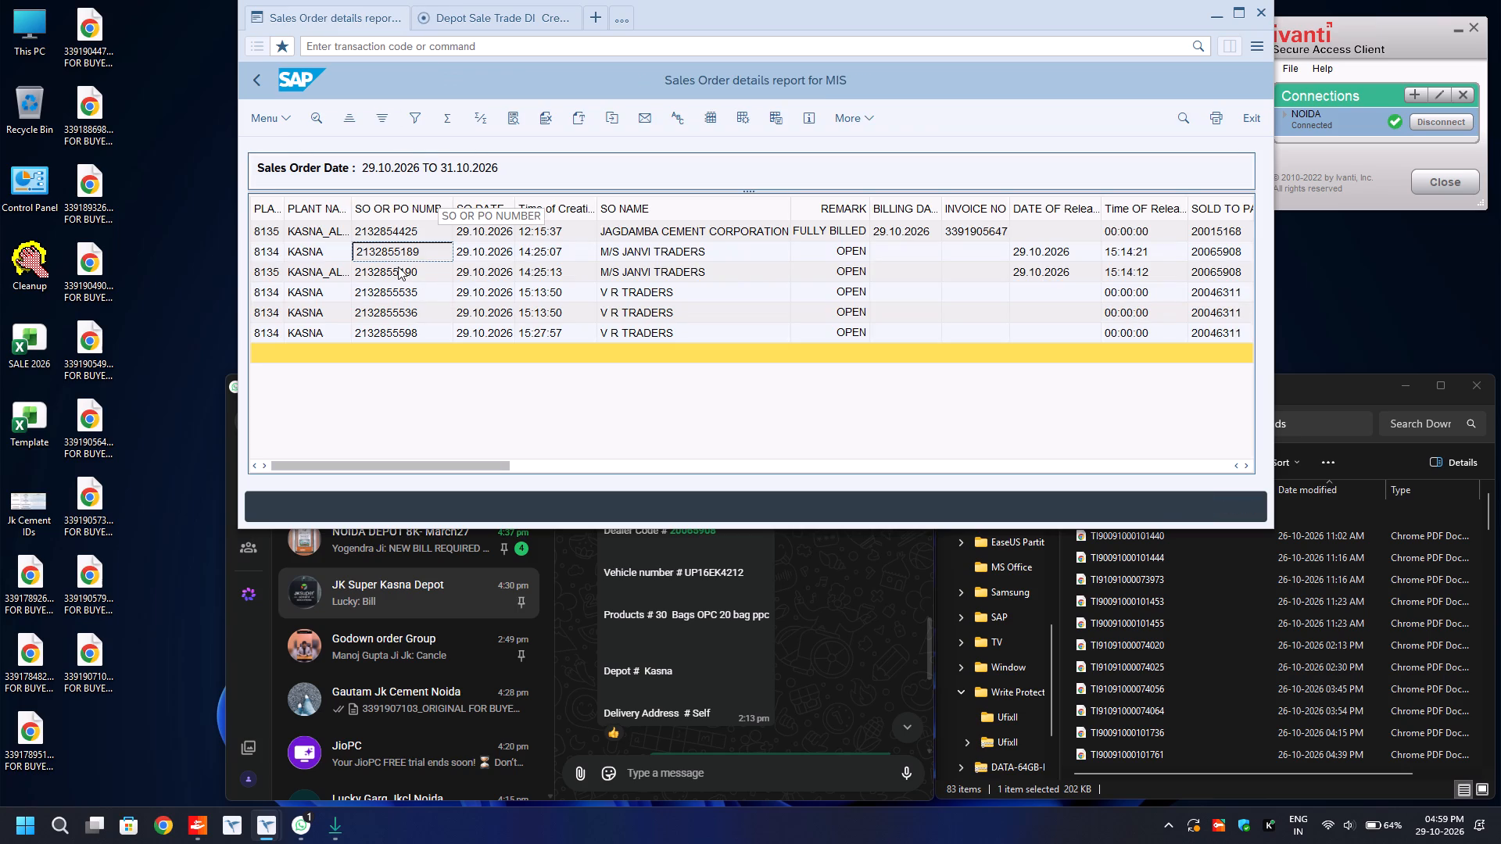
left_click(397, 266)
key("ctrl+c")
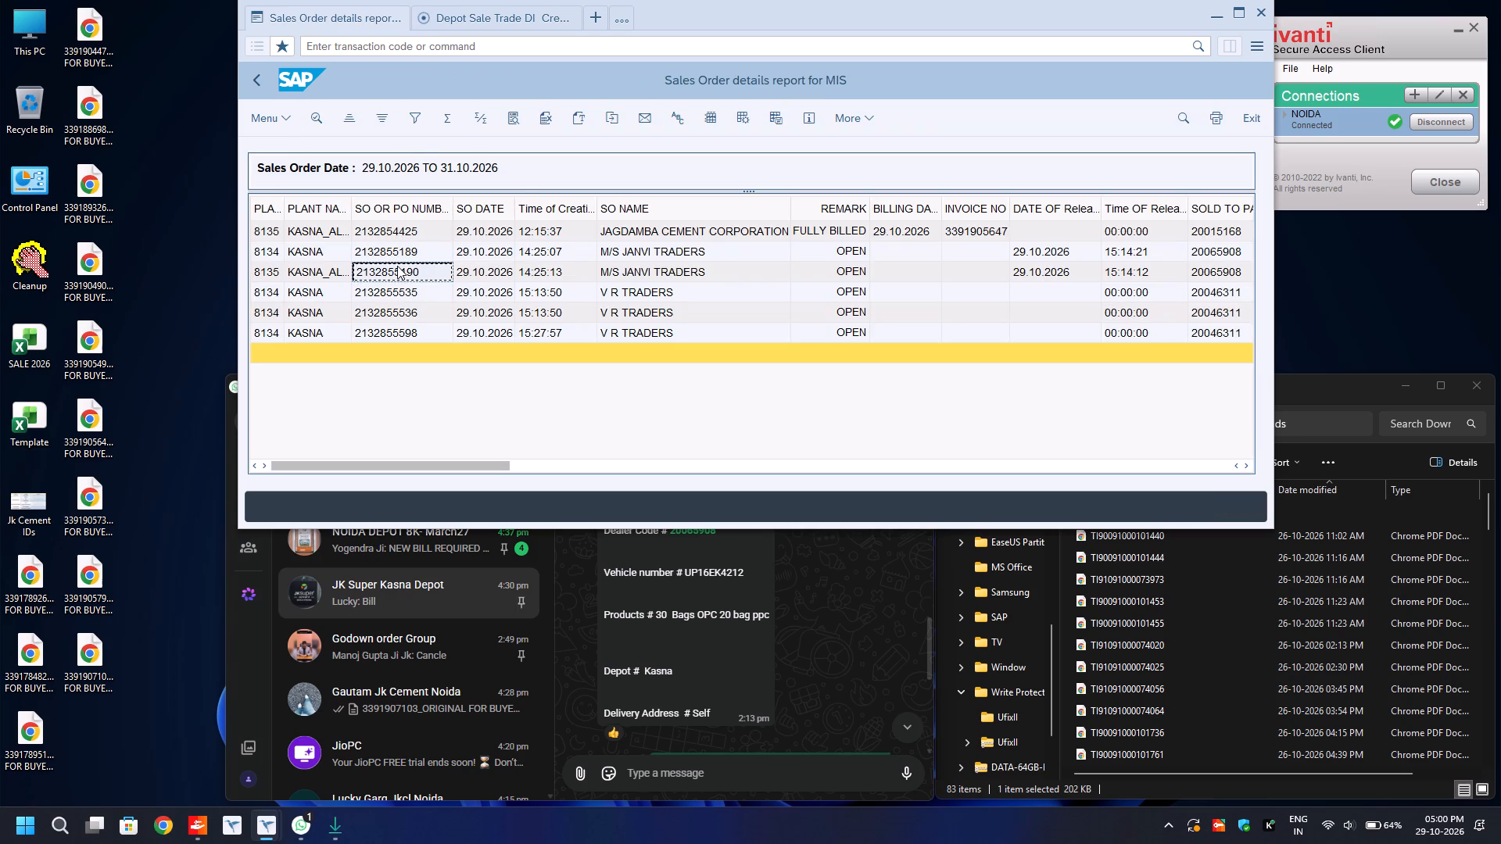
left_click(521, 16)
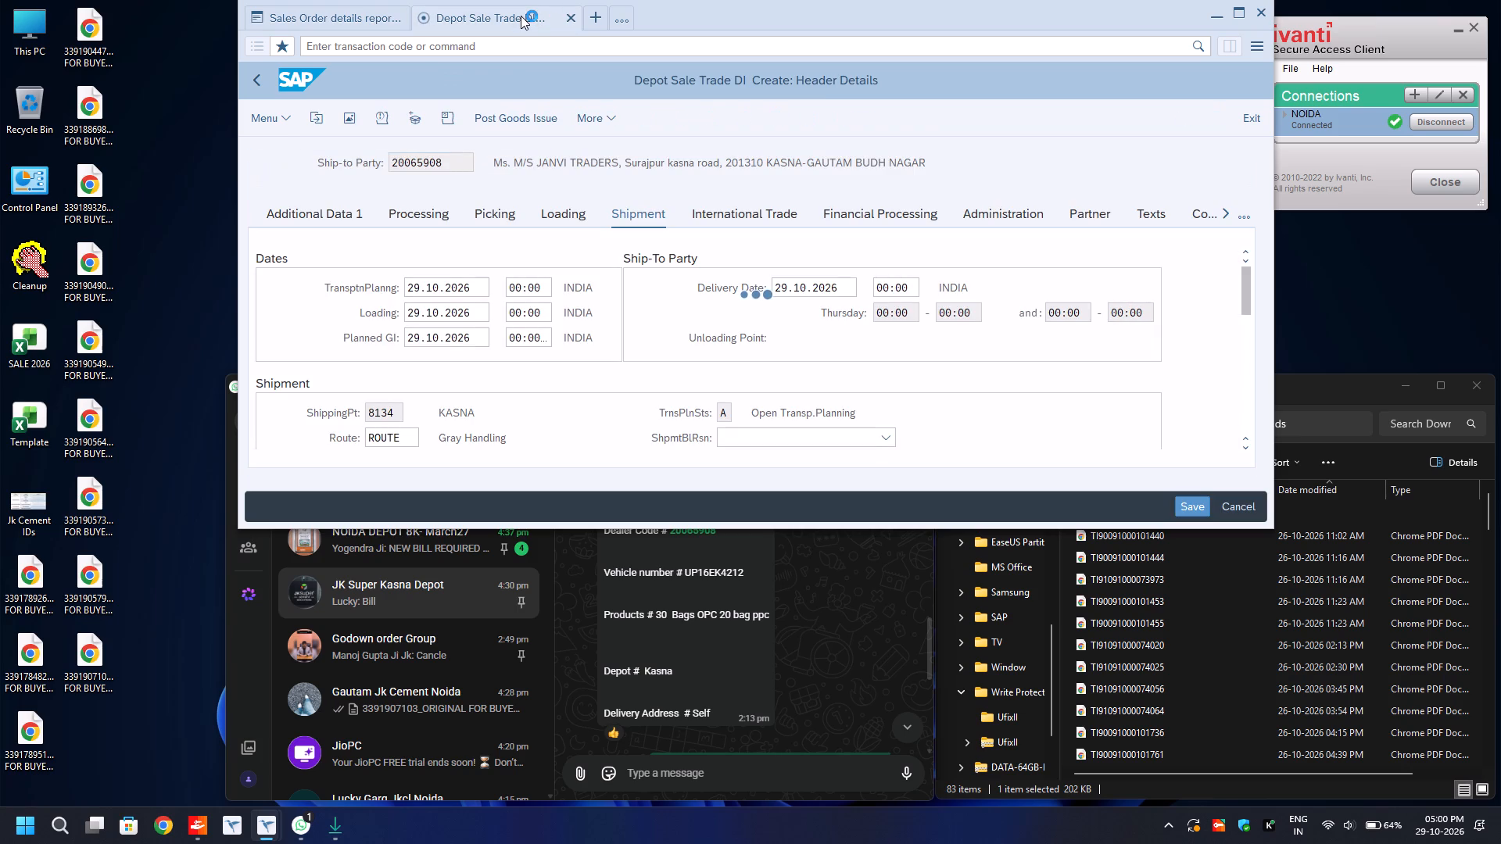
key("ctrl+v")
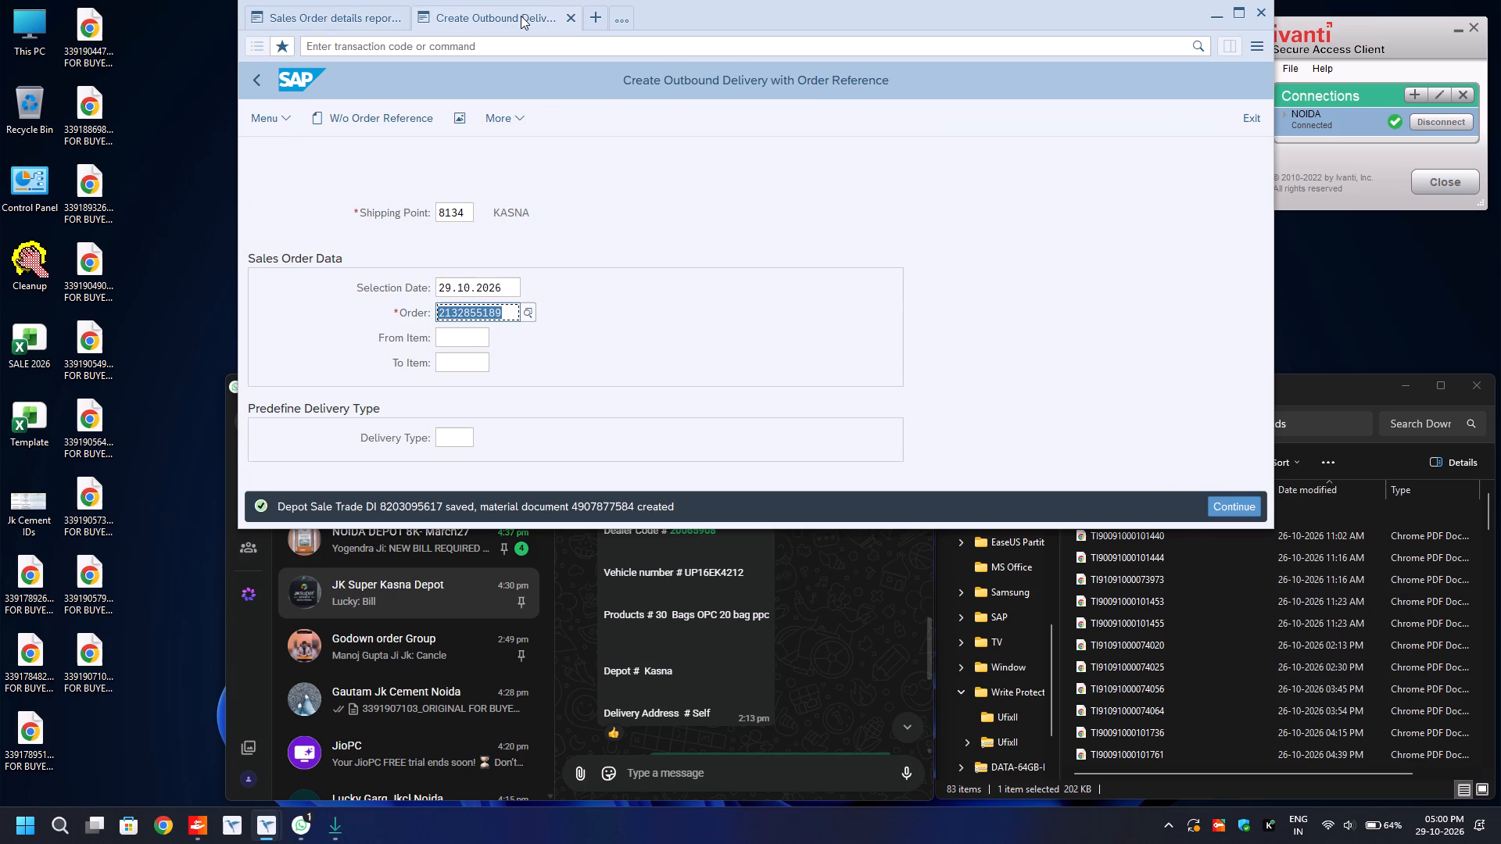
key("Up")
key("Up")
key("BackSpace")
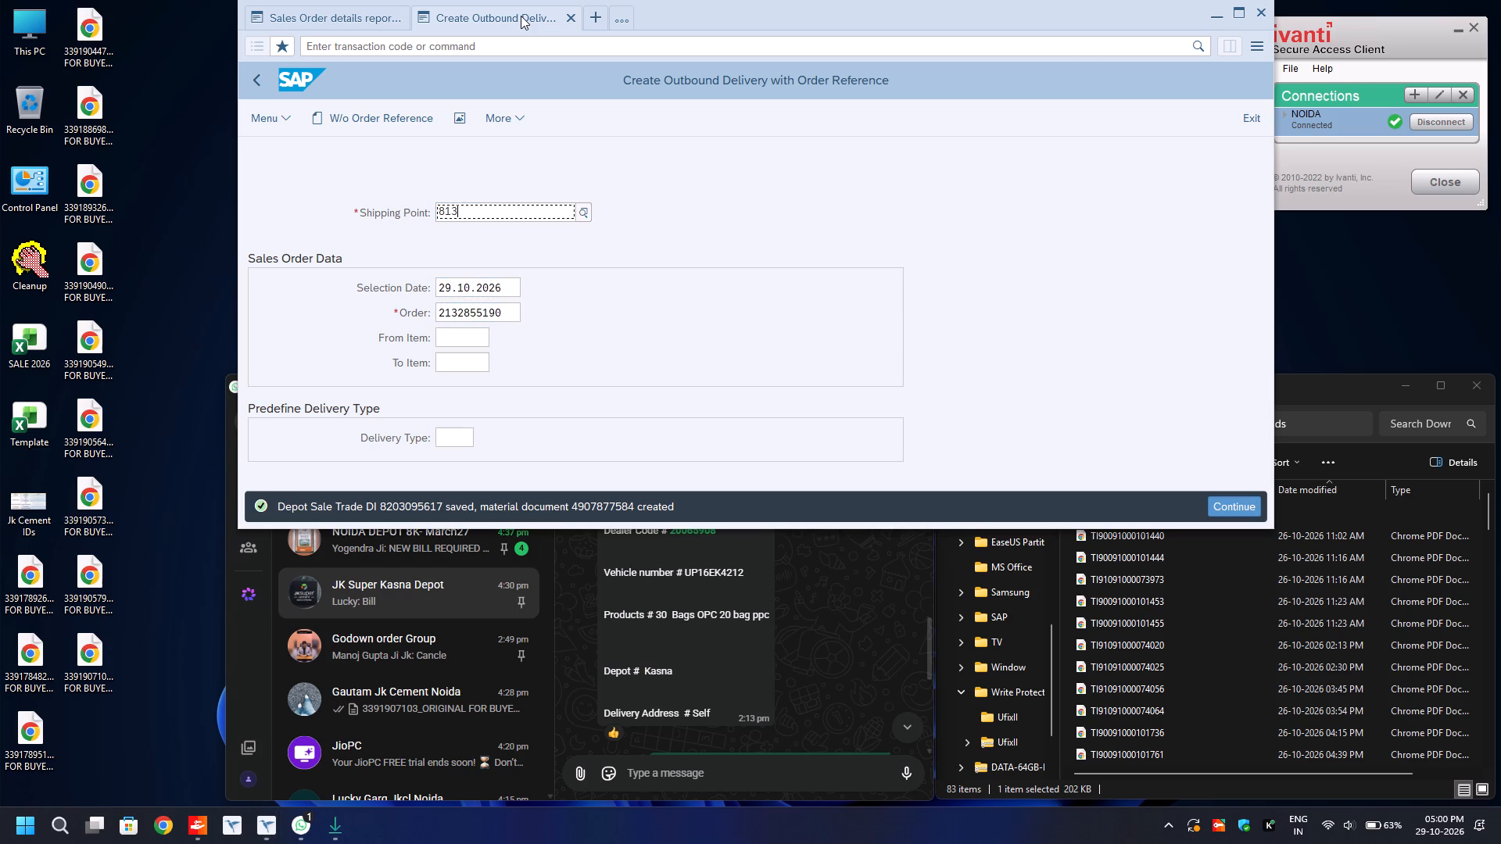
key("5")
key("Return")
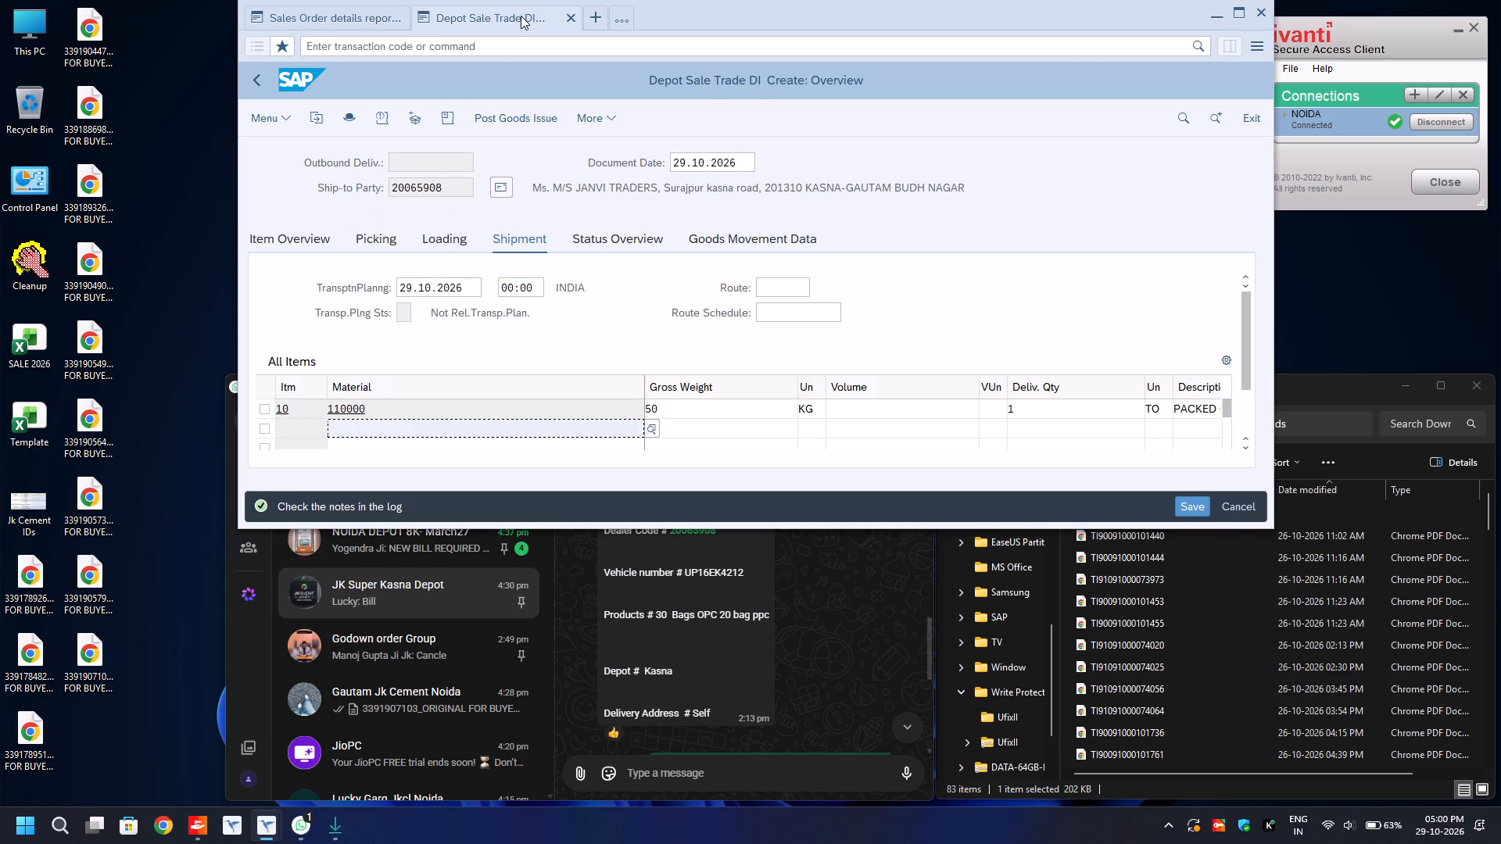
Set the shipment route of the new delivery to ROUTE.
left_click(768, 288)
key("BackSpace")
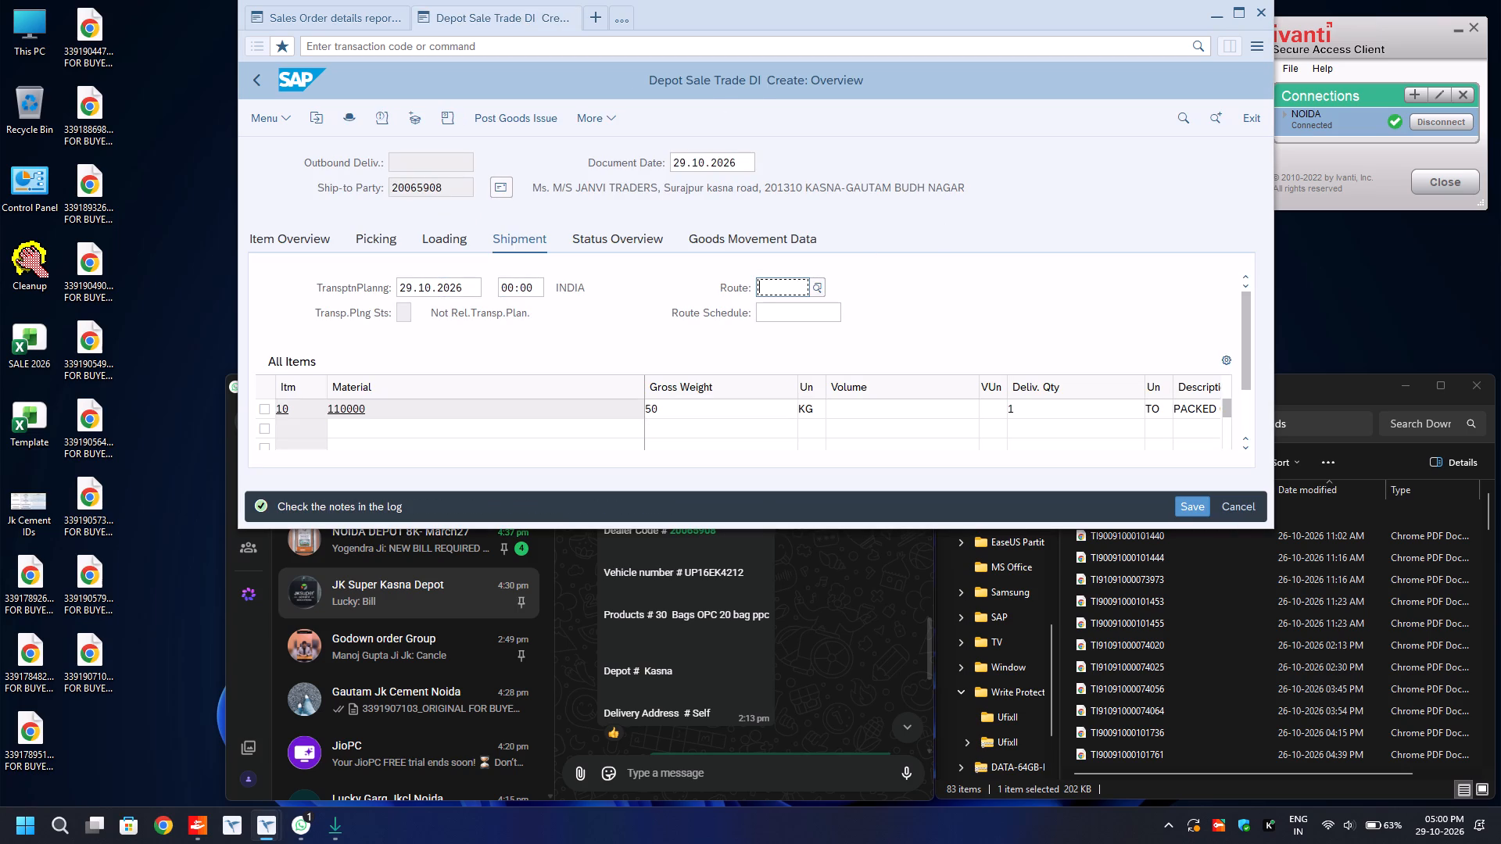
key("Down")
key("Return")
Set the picked quantity to 1 and the batch to 1033-8135 for material 110000 in the delivery's picking data.
left_click(371, 242)
left_click(1059, 412)
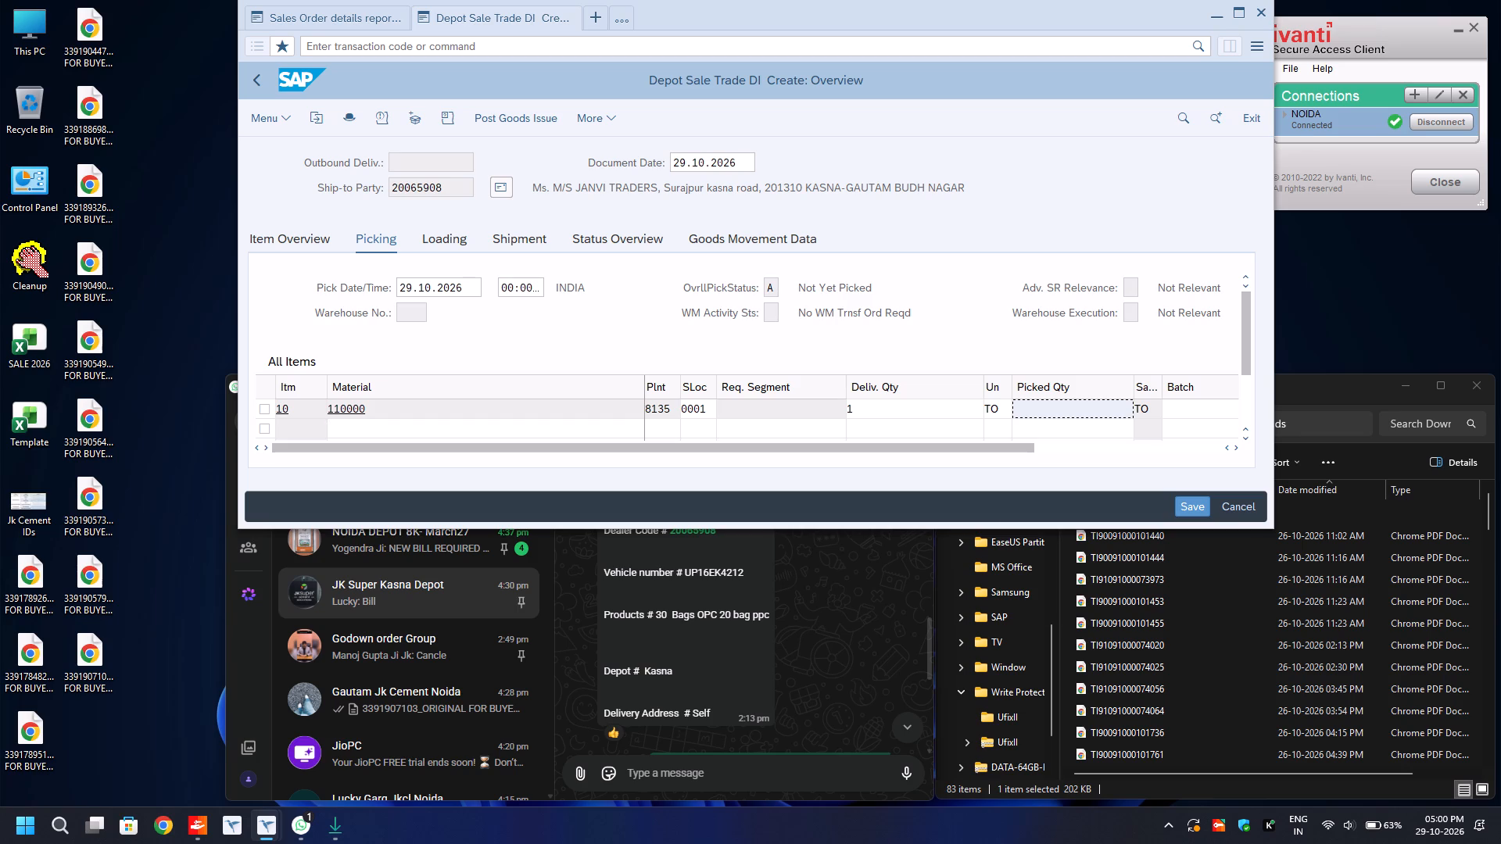
key("1")
key("Tab")
type("1033")
key("Down")
key("Down")
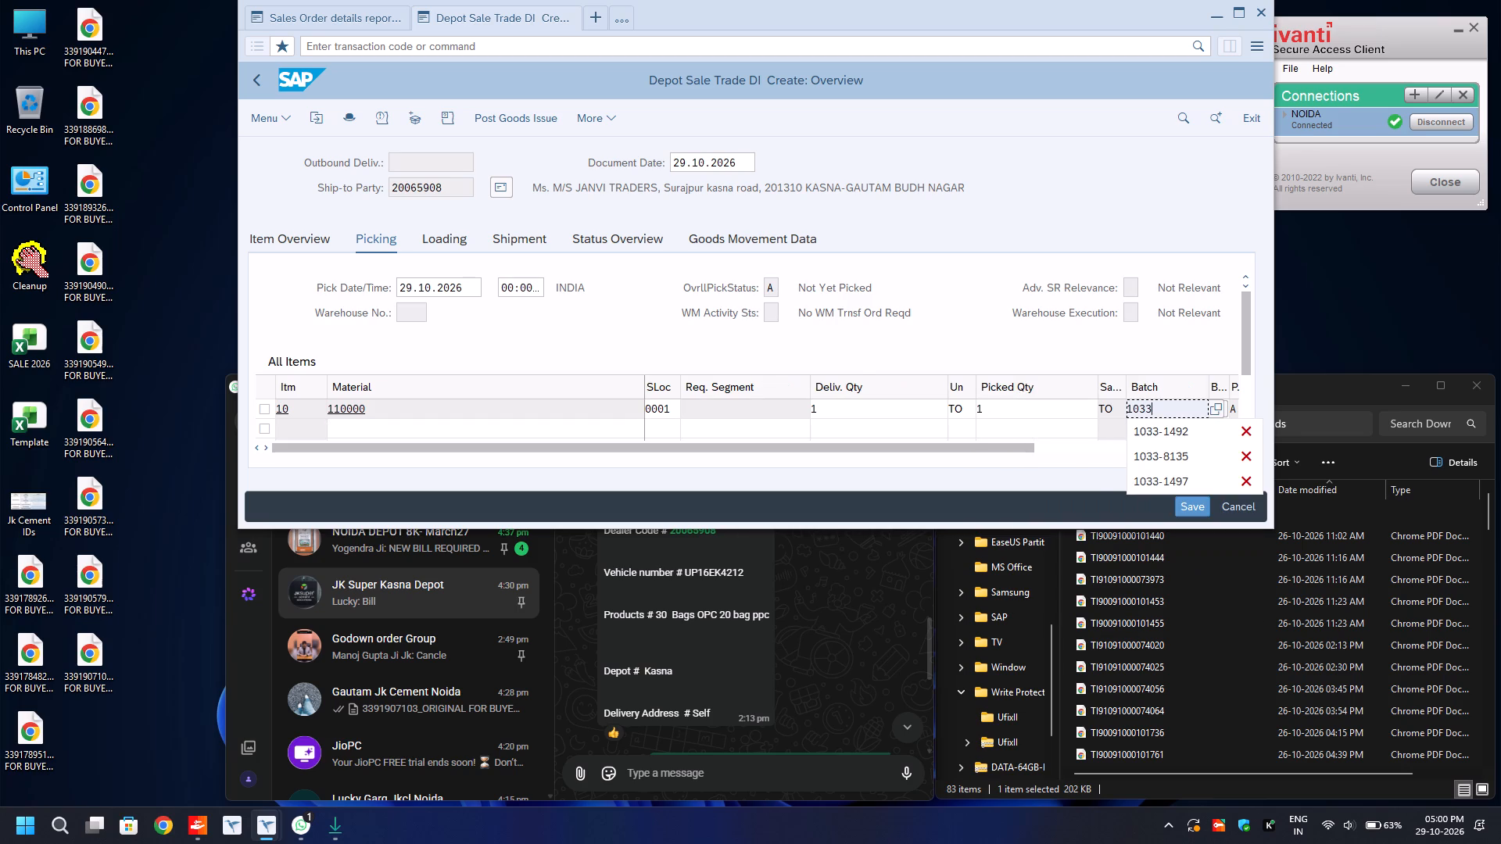
key("Return")
In the plant 8135 delivery header's additional data, set the transport mode to ROAD and Road Transporter1 to 220000967.
key("F8")
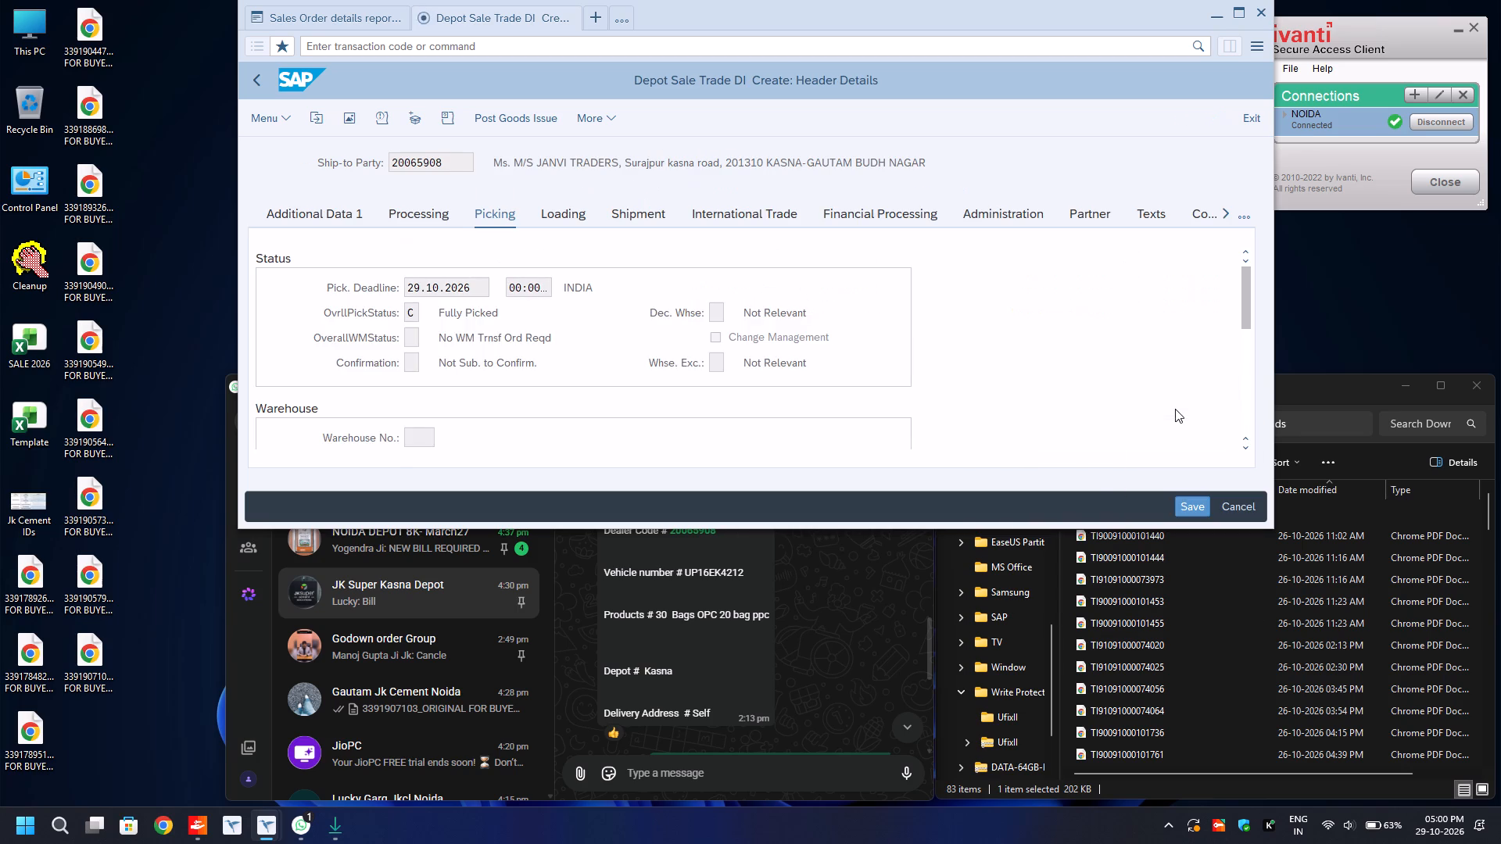
left_click(310, 219)
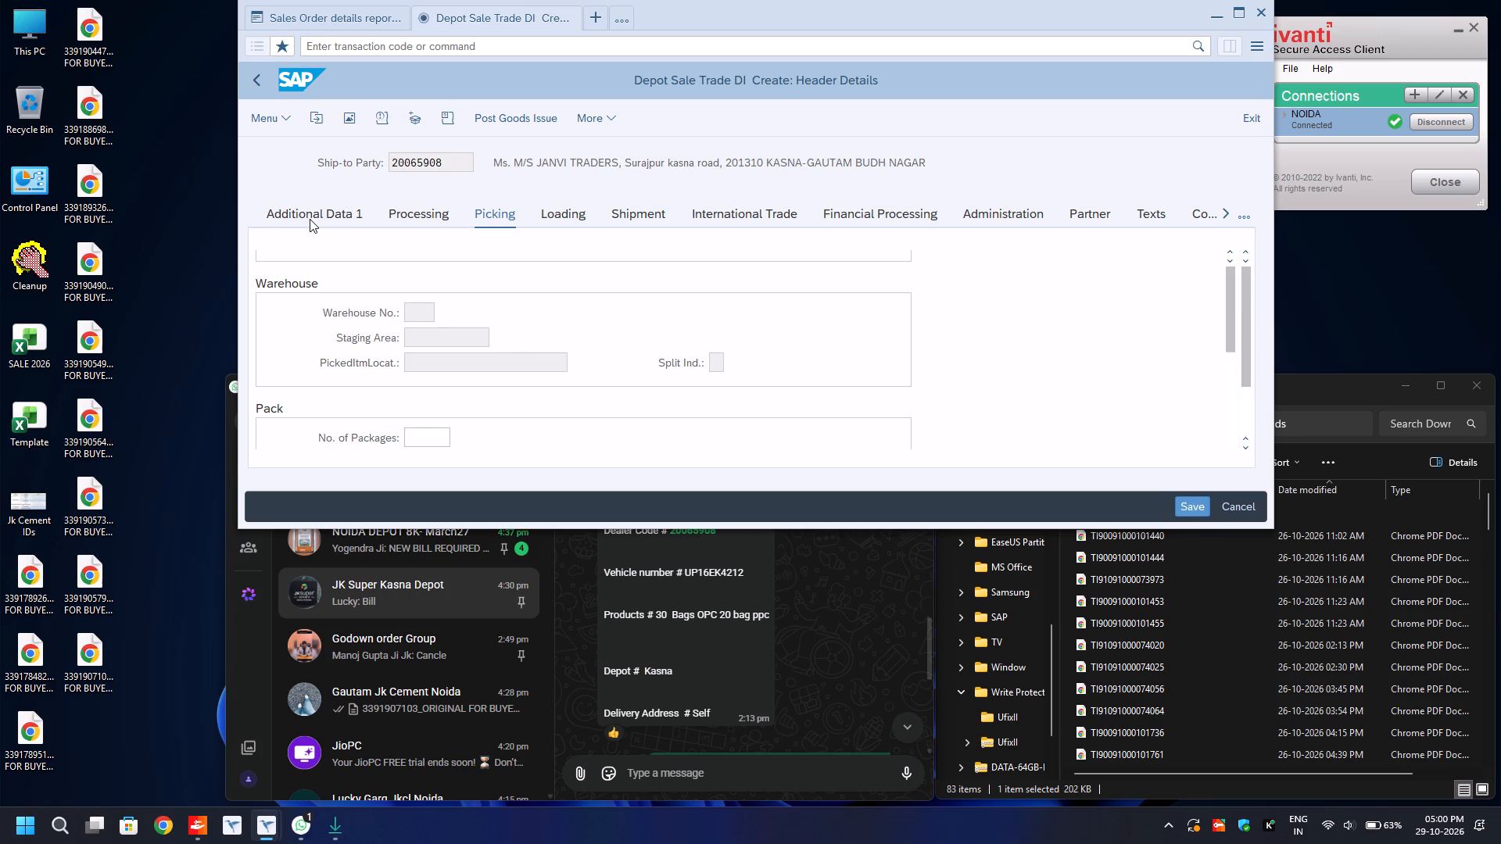
left_click(521, 309)
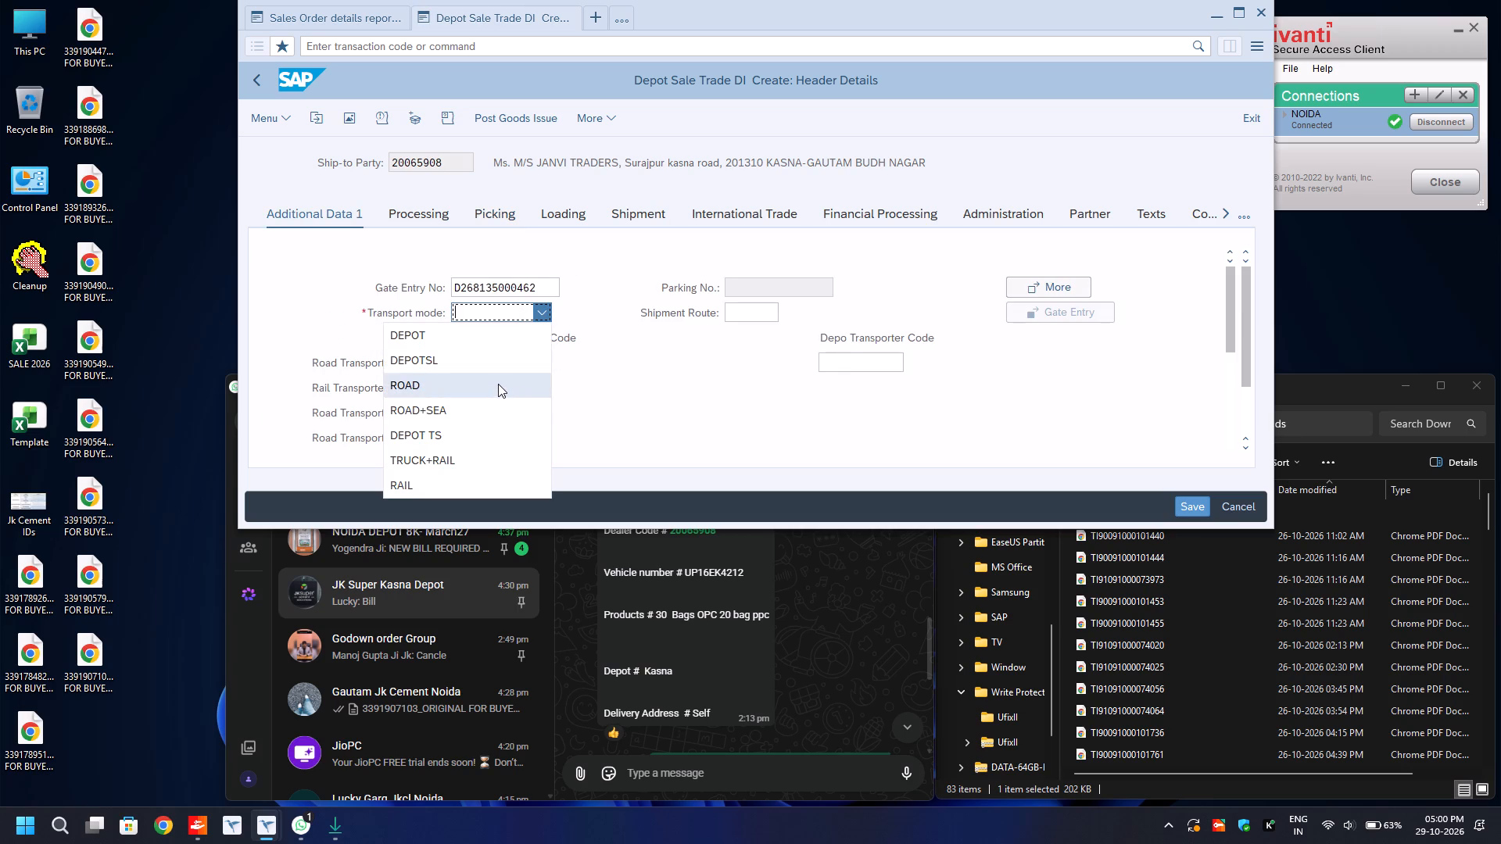
left_click(497, 385)
left_click(479, 361)
key("BackSpace")
key("Down")
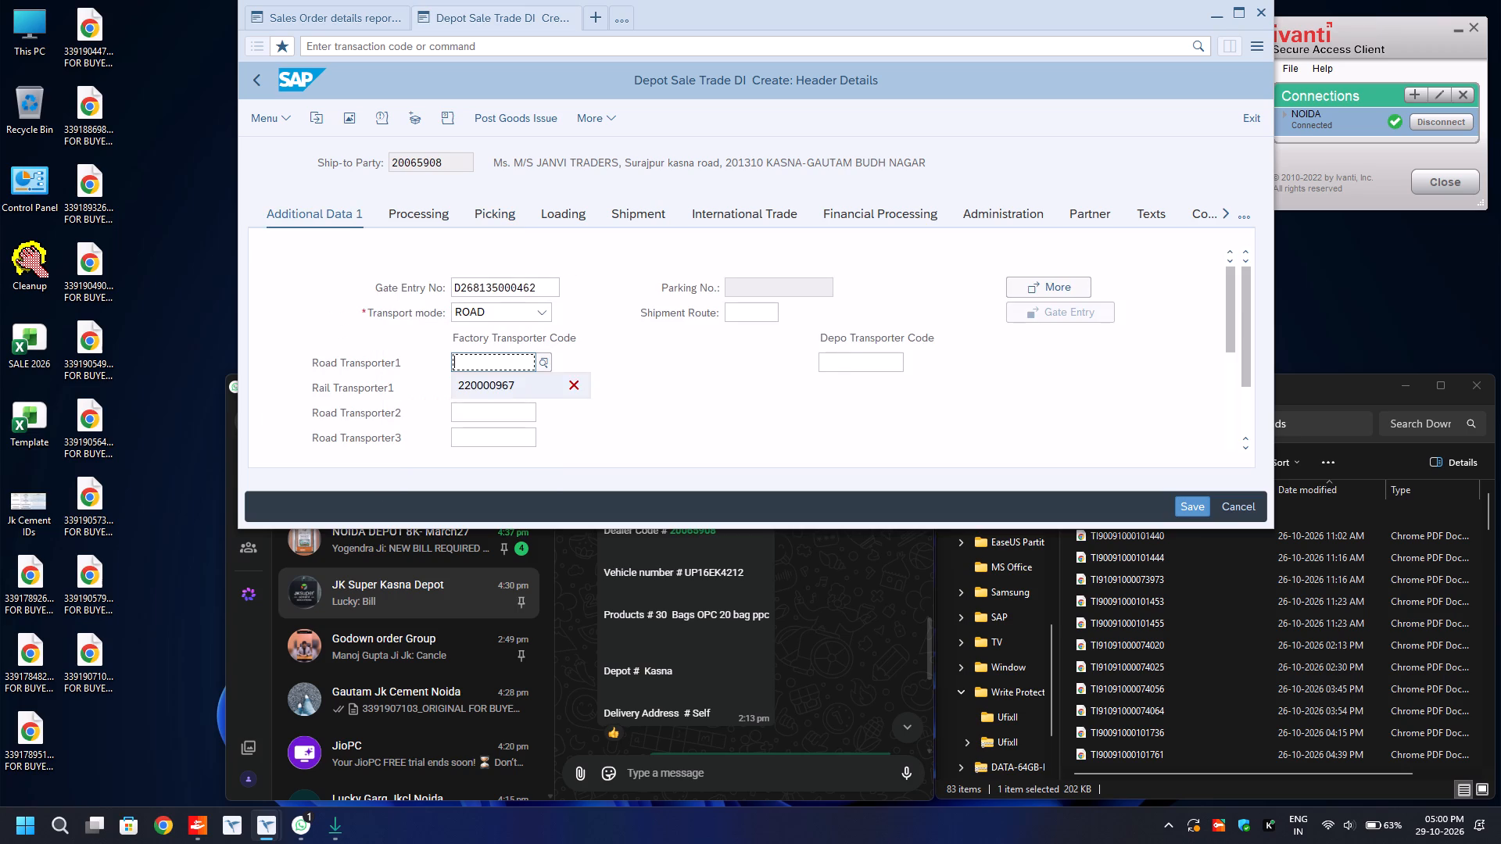
key("Return")
Set the e-way bill transport mode to Road and the distance to 30 for the plant 8135 delivery.
key("Return")
type("ro")
key("Tab")
key("Tab")
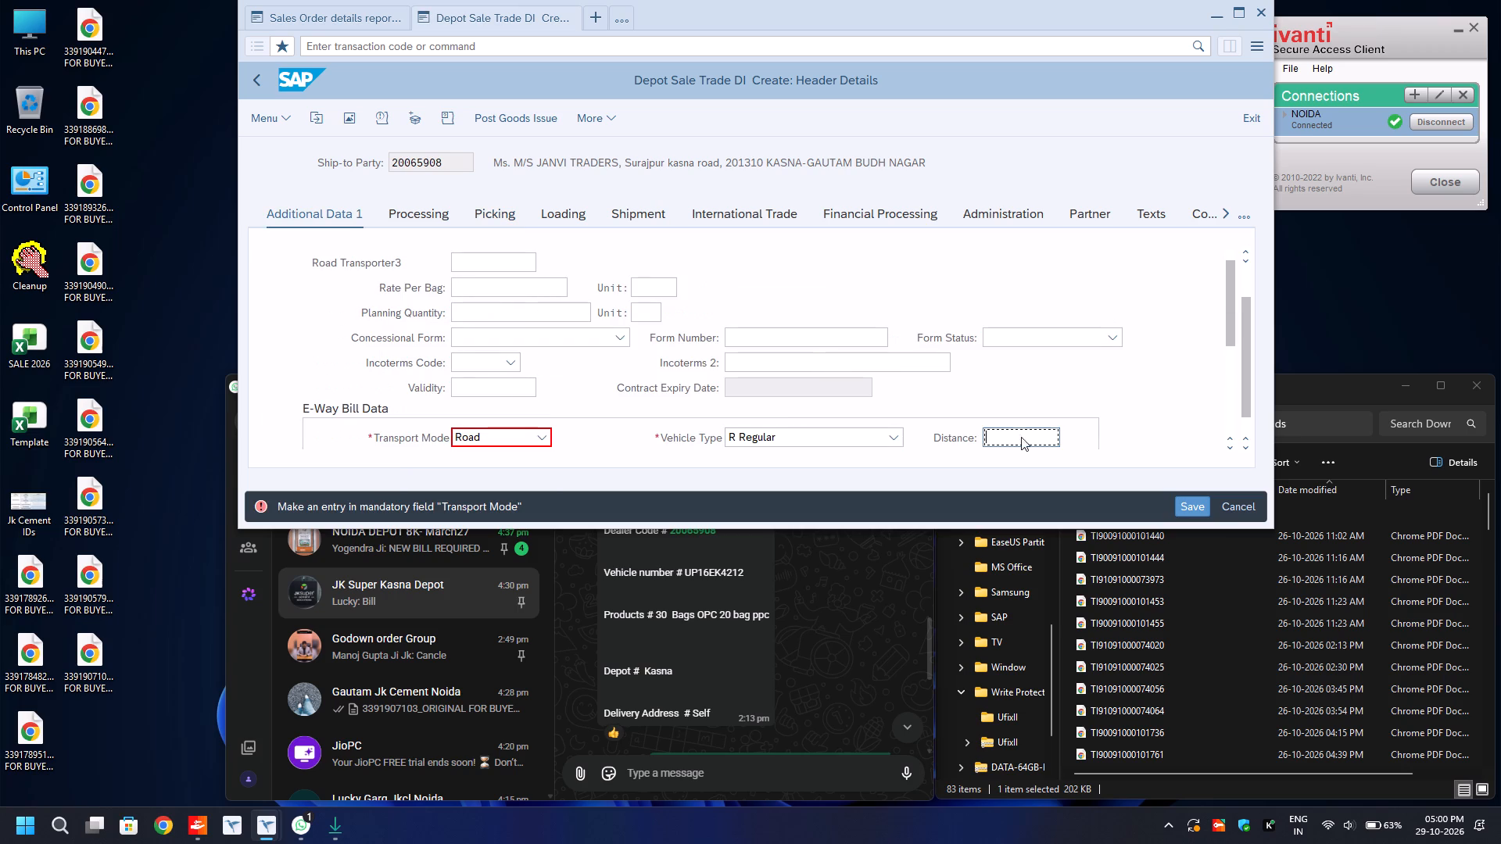
key("BackSpace")
key("Down")
key("Return")
key("Down")
key("BackSpace")
key("Down")
key("Return")
key("Tab")
key("Tab")
key("BackSpace")
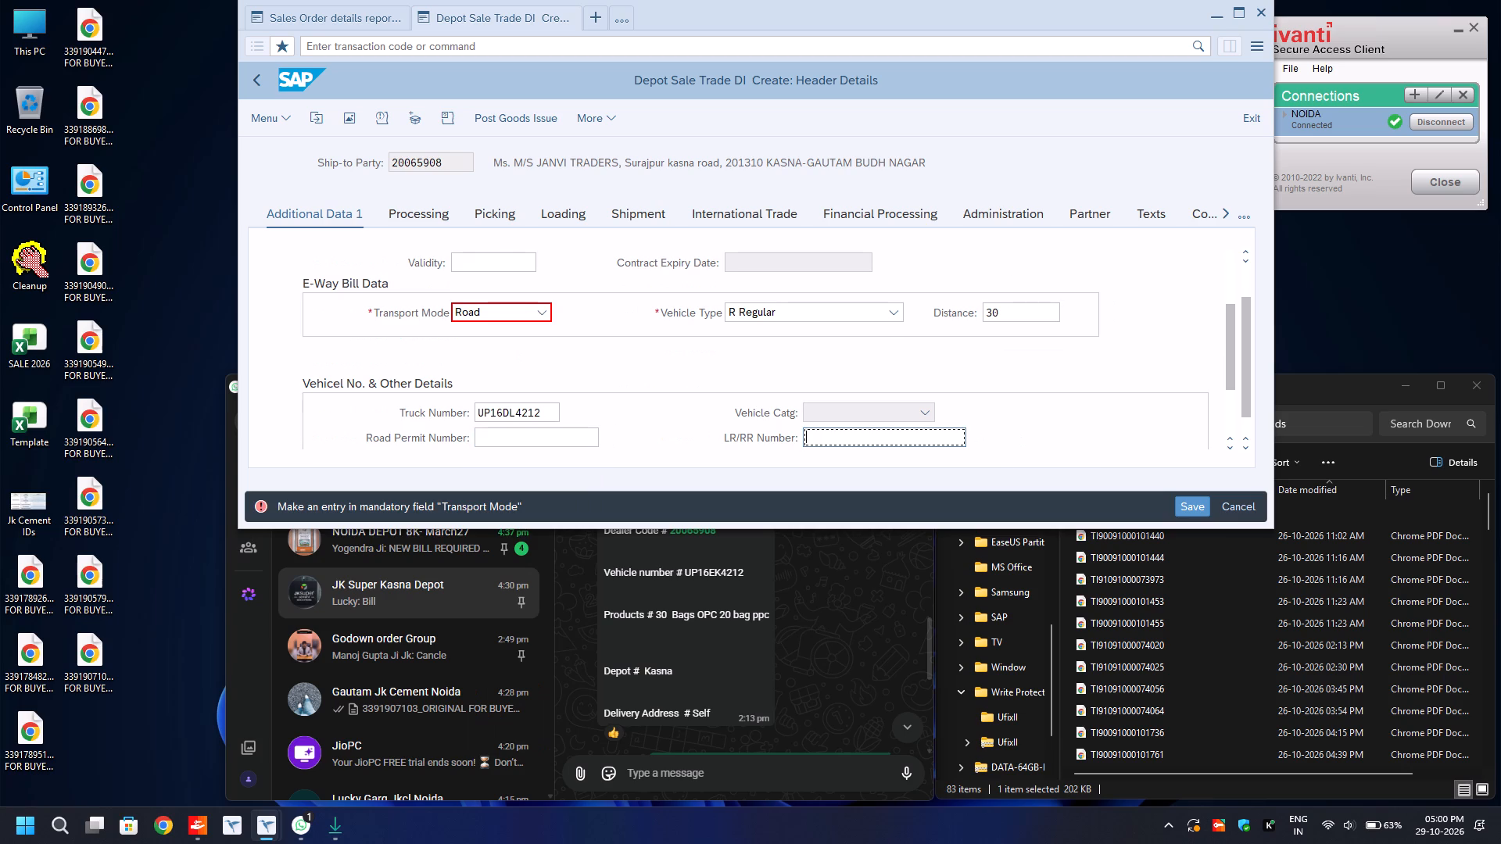
key("Down")
key("Return")
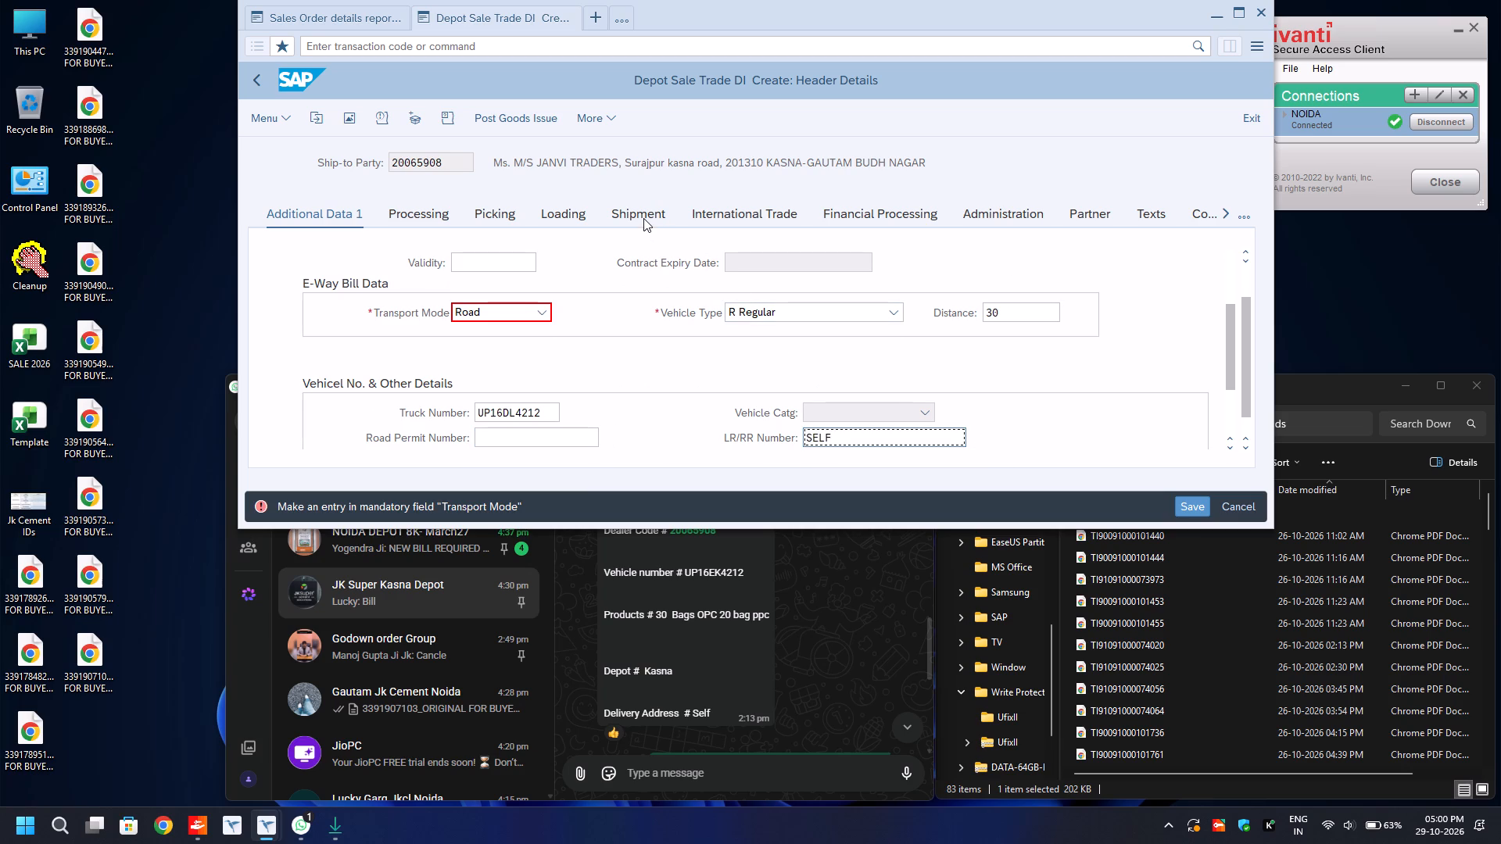
Check the shipment data and post the goods issue for M/S Janvi Traders' plant 8135 delivery.
left_click(643, 218)
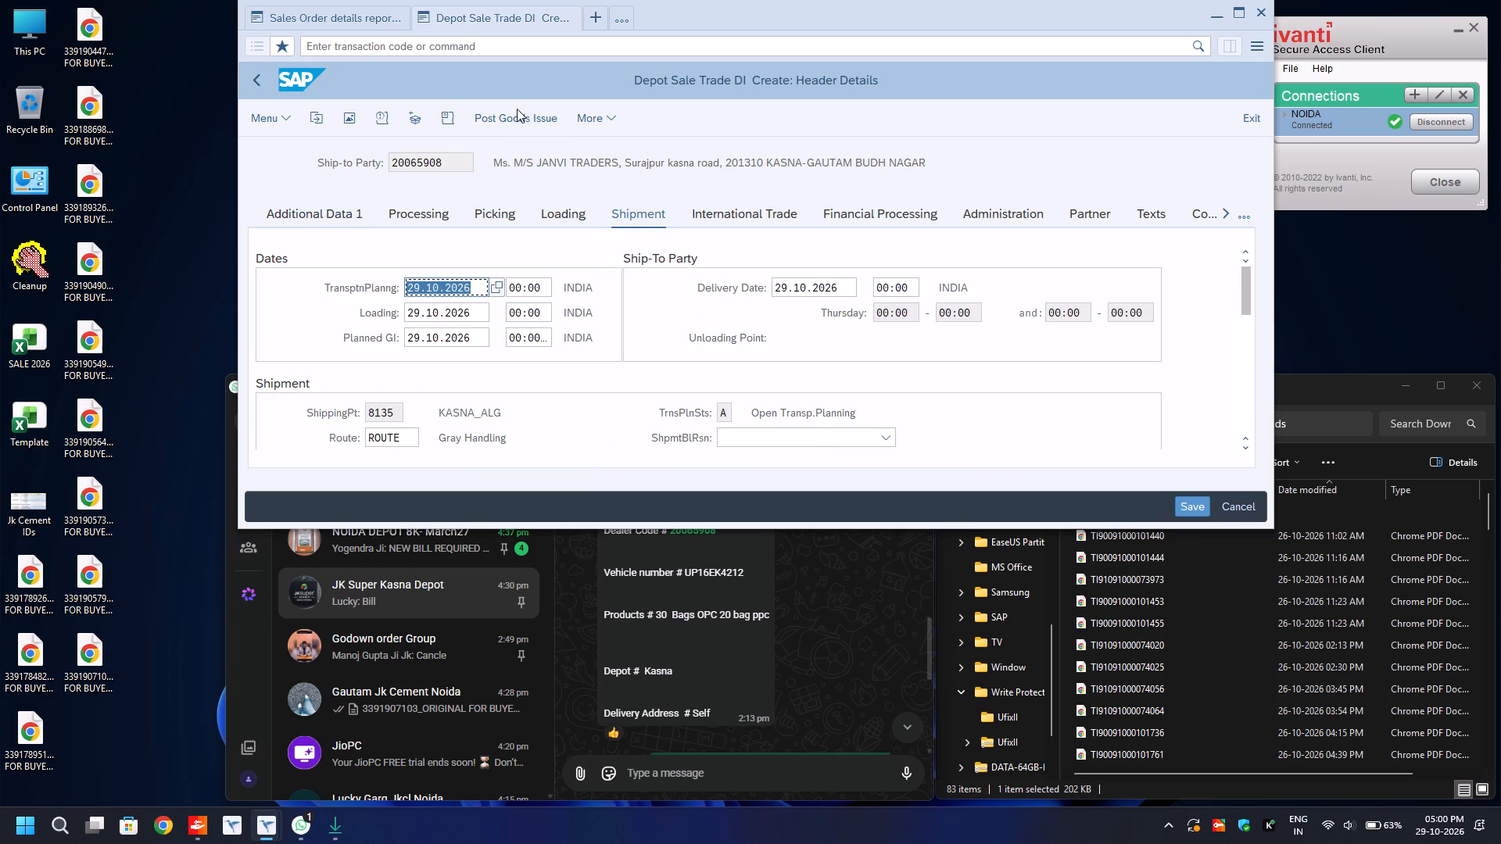
left_click(517, 116)
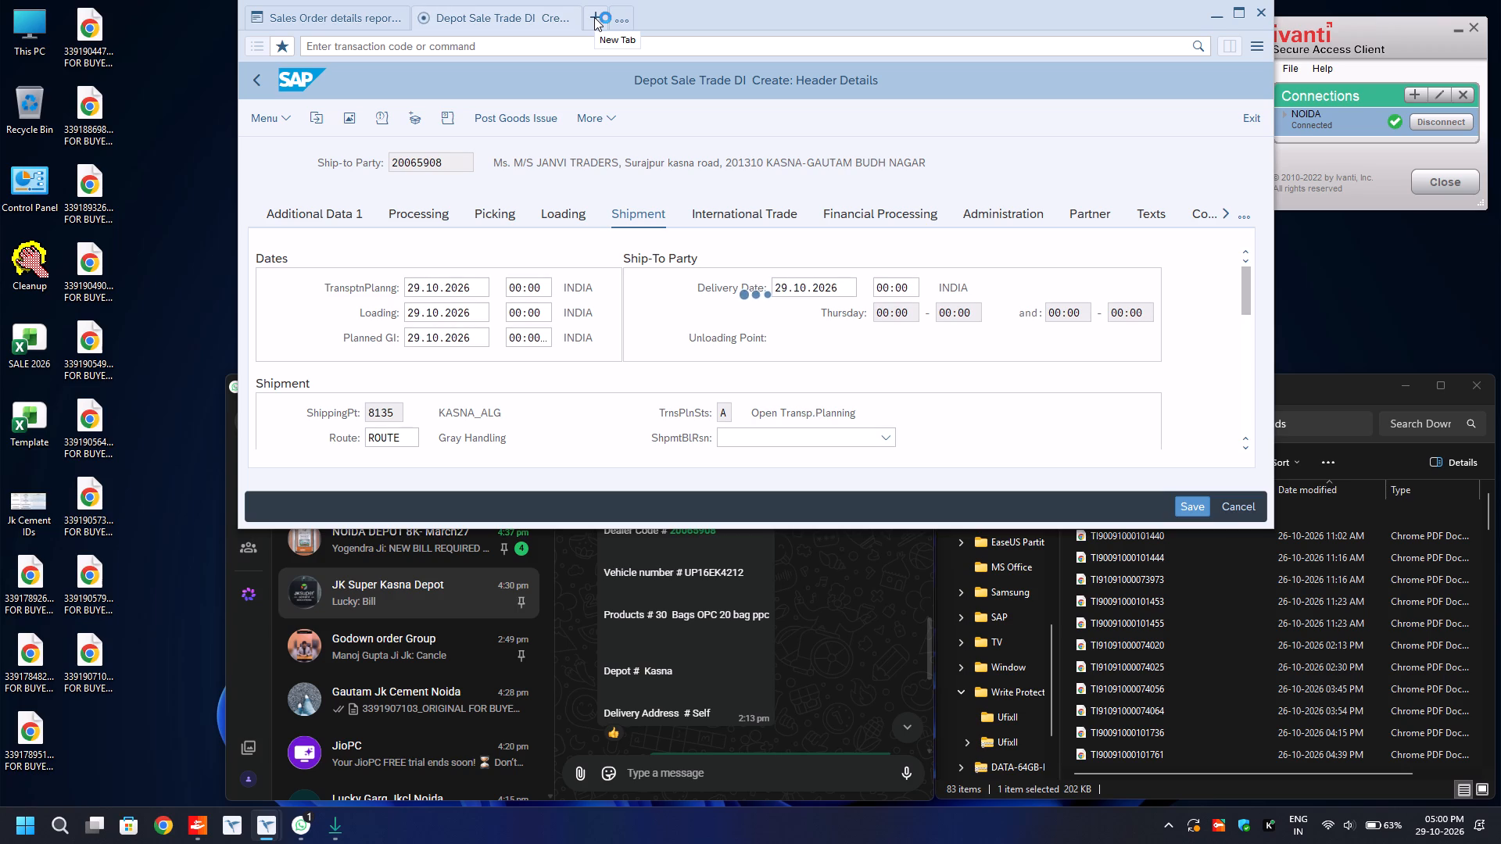
Open the ZGST_EWAY e-way bill transaction from the favorites in a new session.
left_click(594, 17)
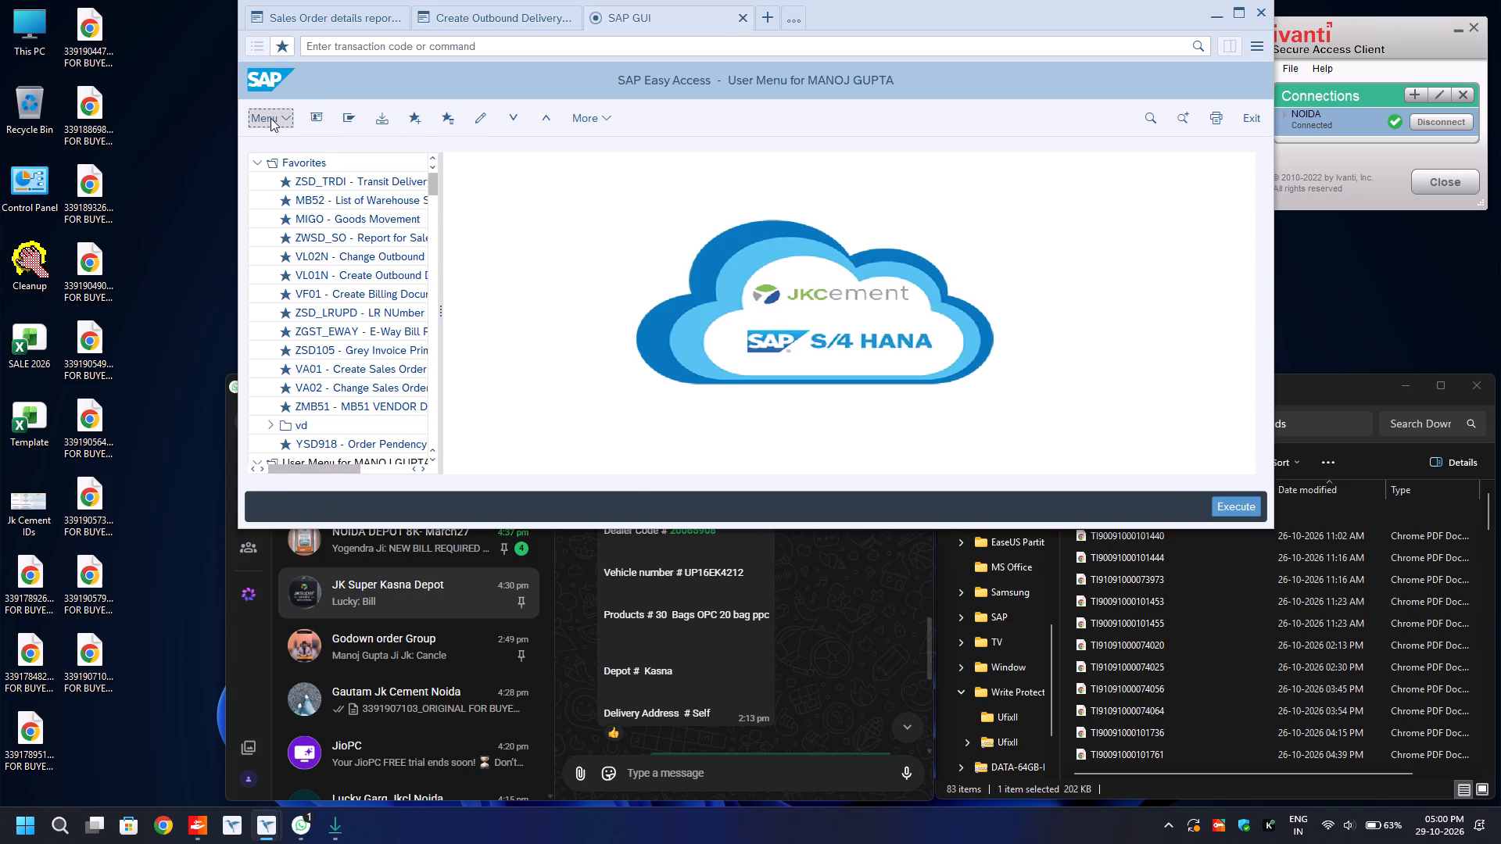
left_click(344, 331)
key("Return")
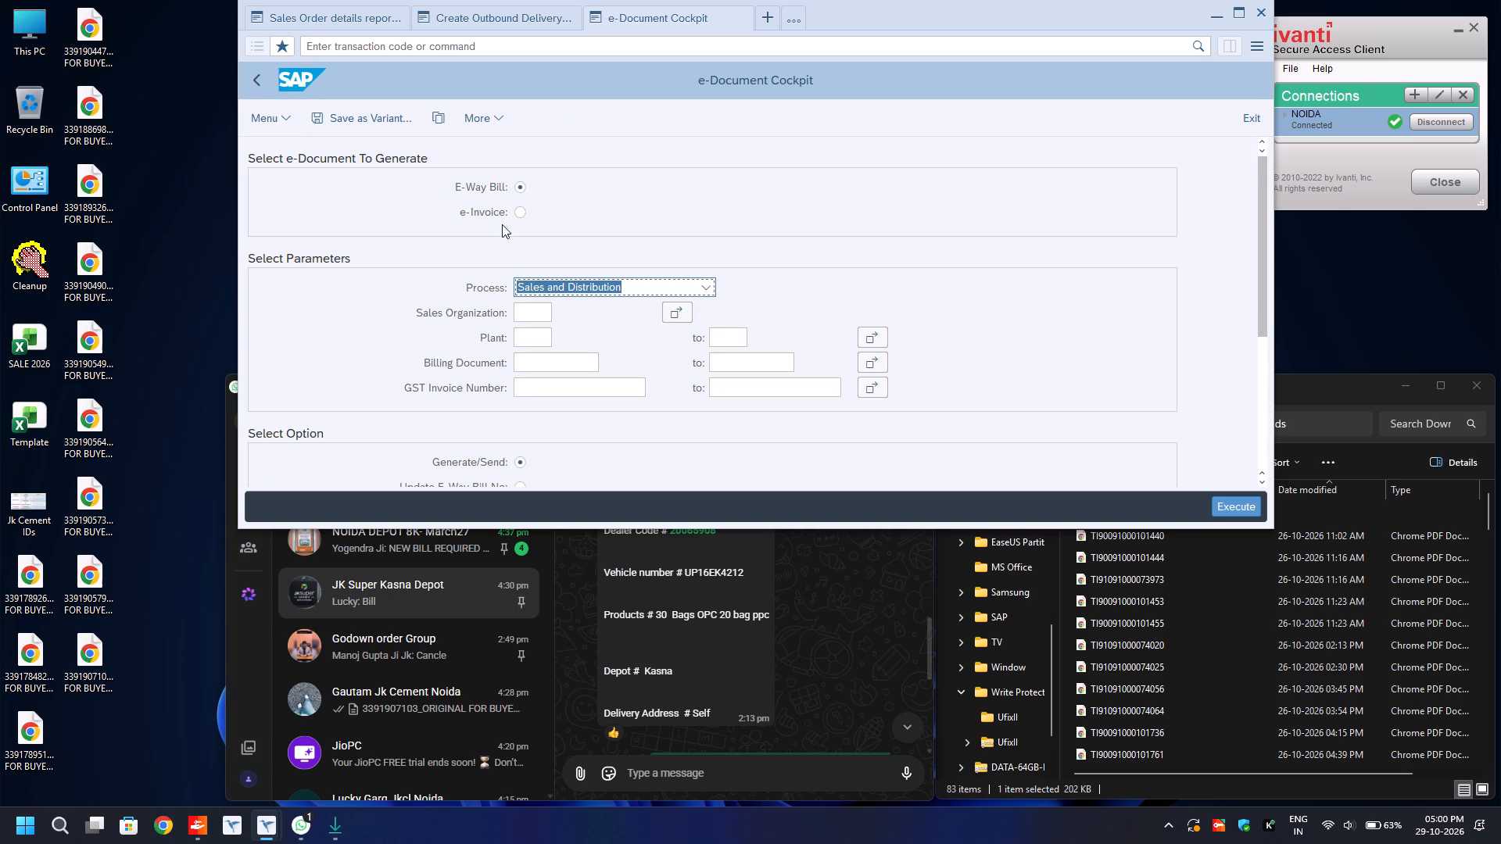
Set the cockpit to e-Invoice with the Sales and Distribution process and sales organization 1000.
left_click(515, 208)
left_click(534, 283)
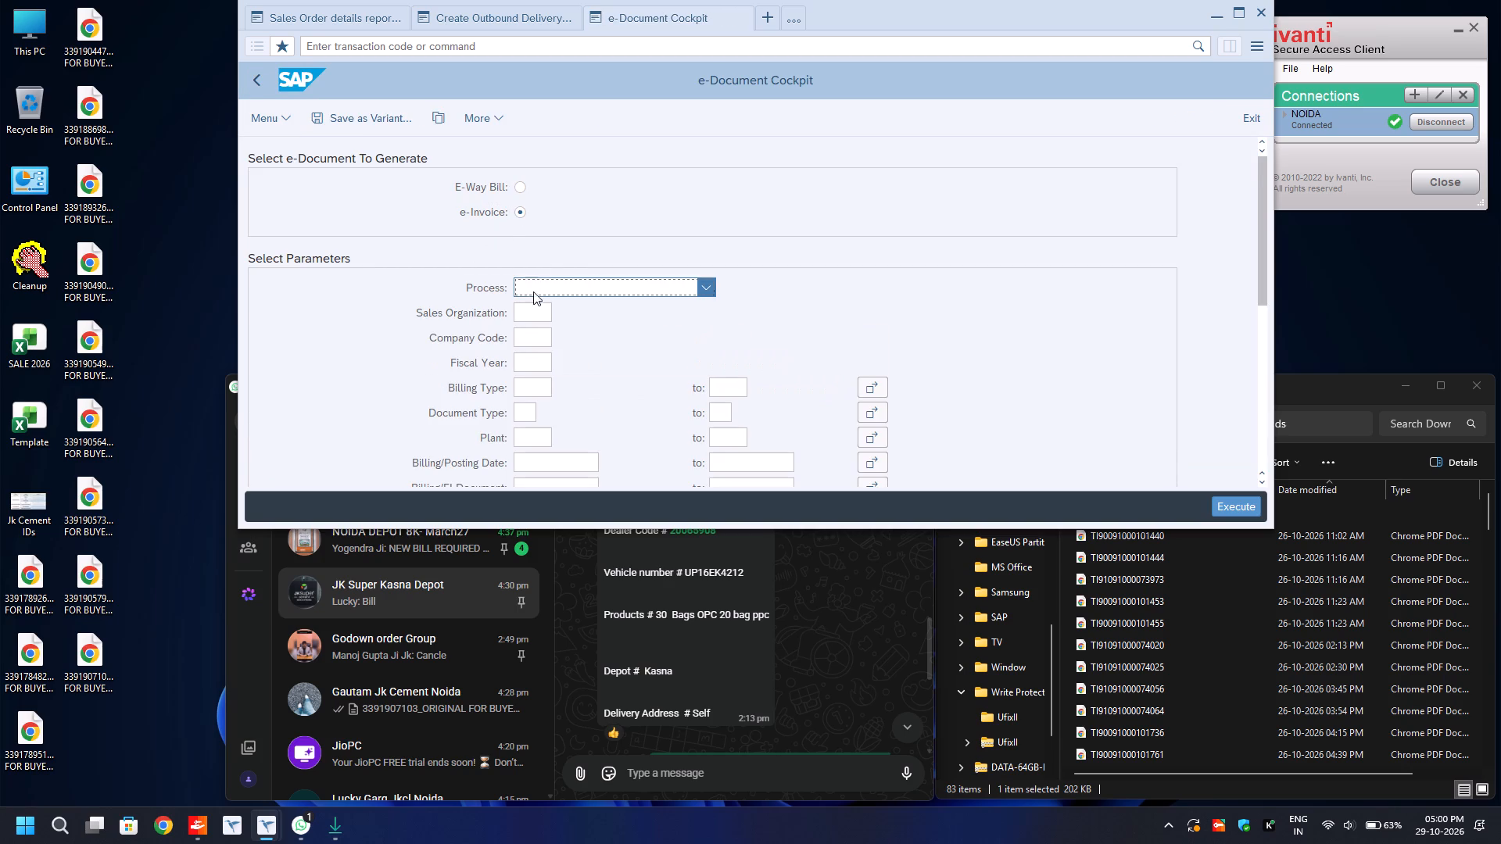
left_click(529, 309)
left_click(529, 309)
key("BackSpace")
key("Down")
key("Return")
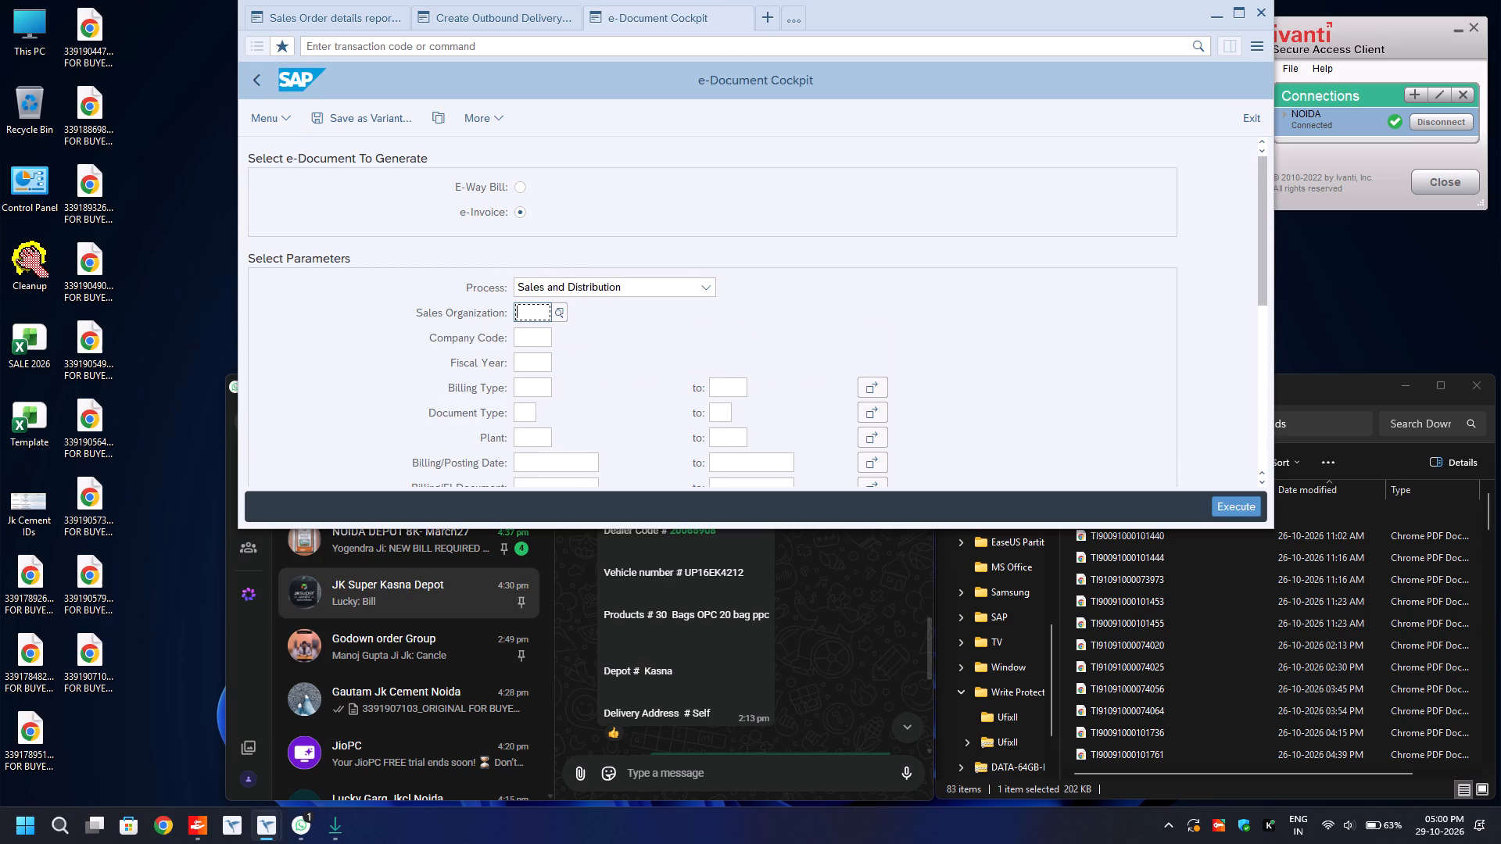
Restrict the e-invoice selection to plants 8134 and 8135 using multiple single values.
key("Down")
key("Down")
key("Down")
key("Down")
key("Down")
key("BackSpace")
key("Down")
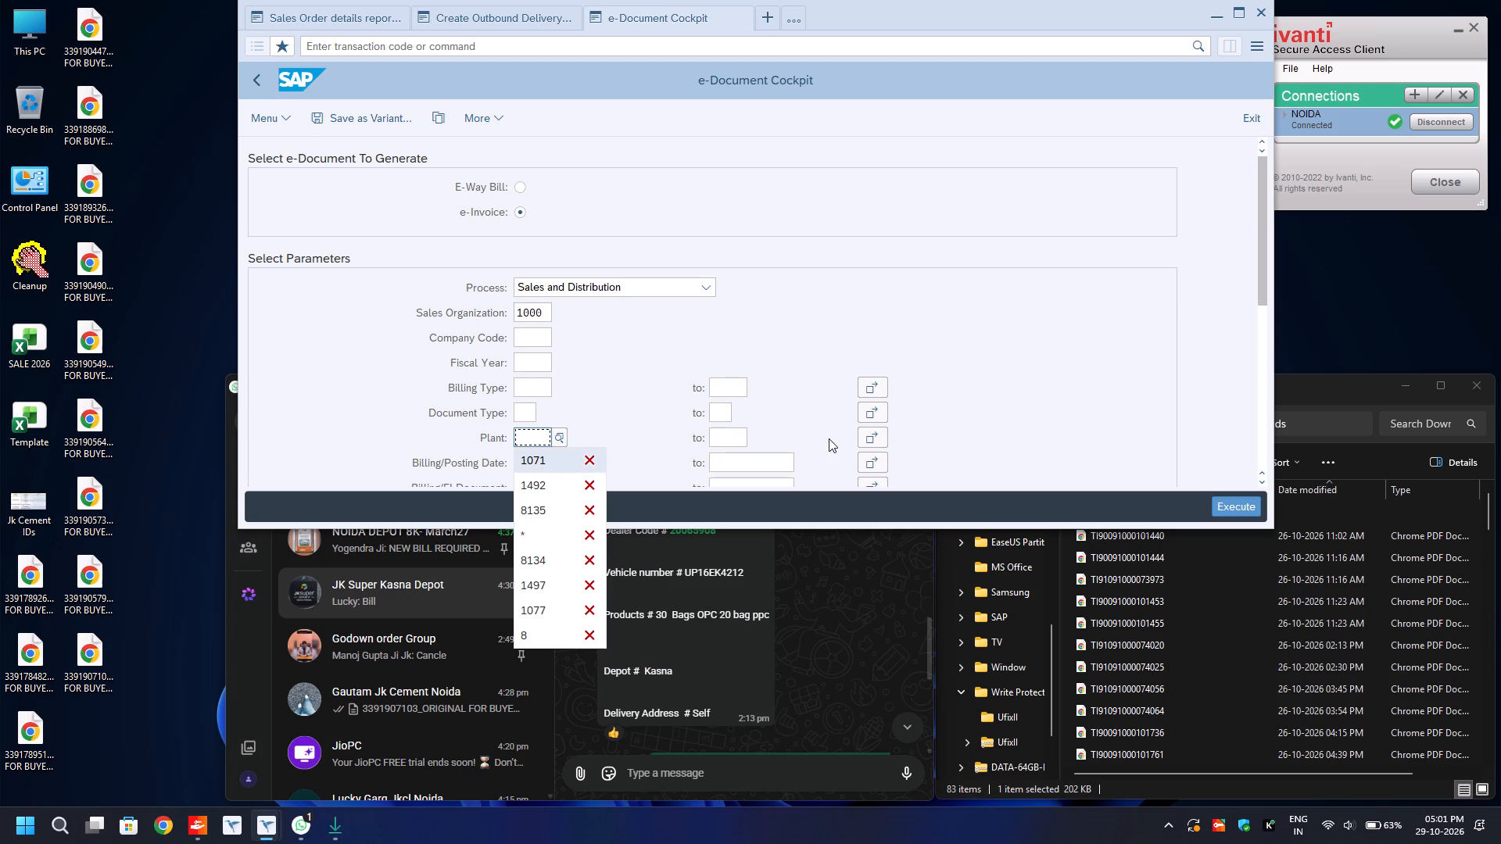
left_click(874, 438)
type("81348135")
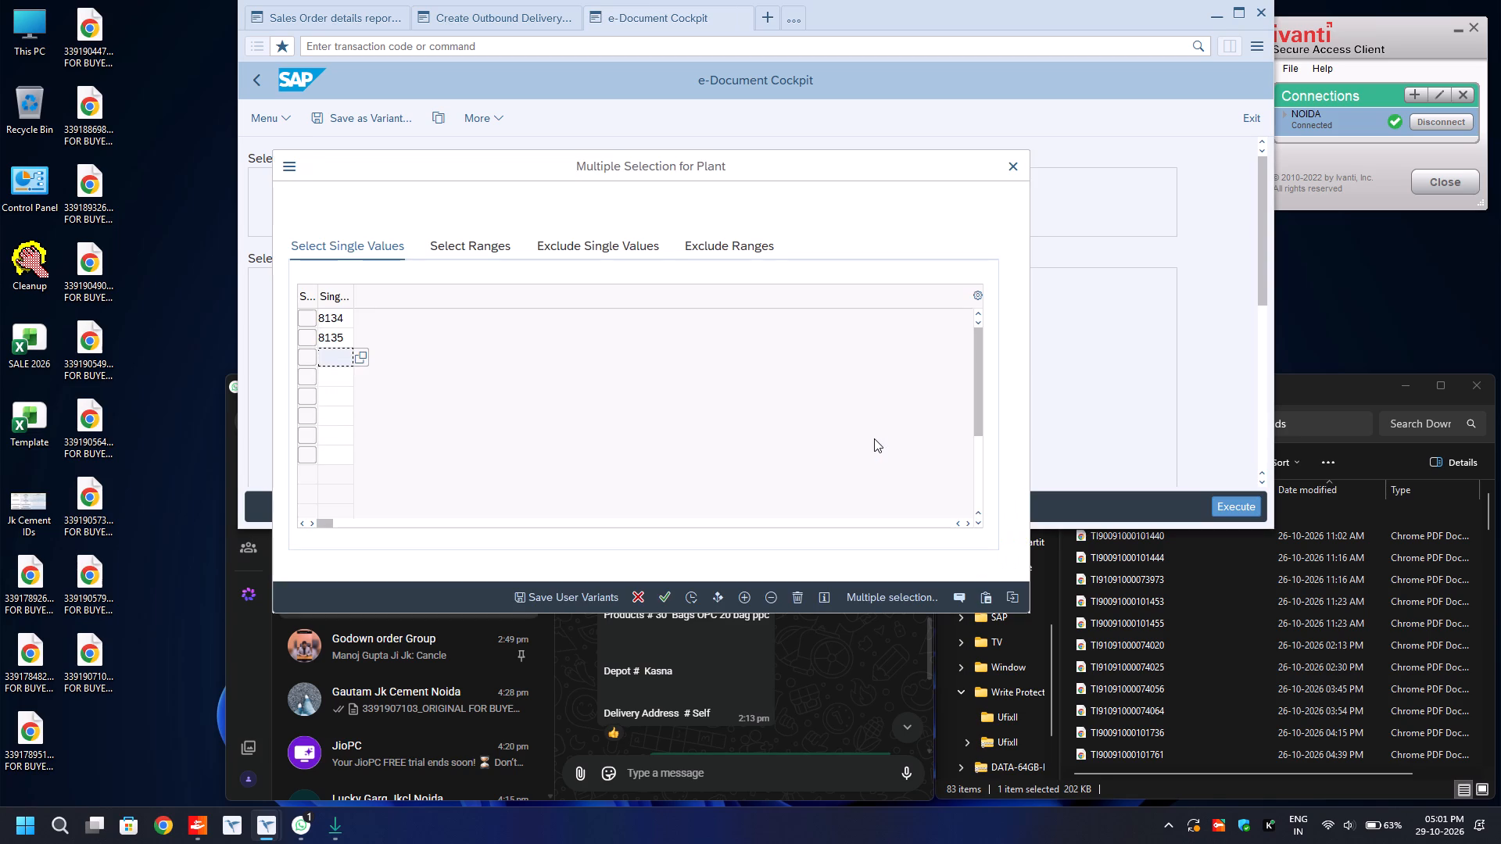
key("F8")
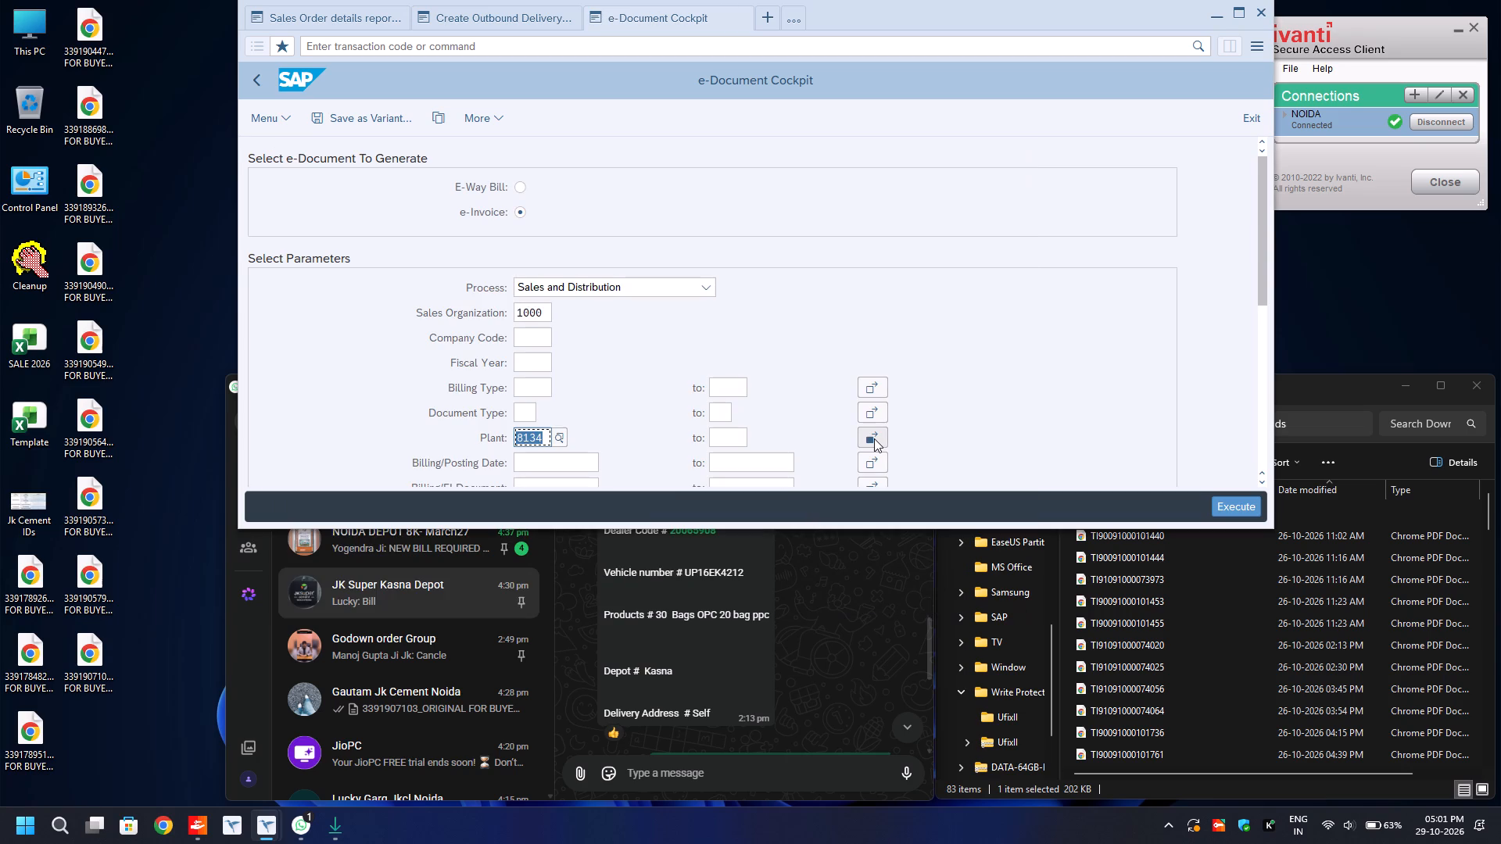
Set the start of the billing/posting date selection to 29.10.2026.
left_click(583, 462)
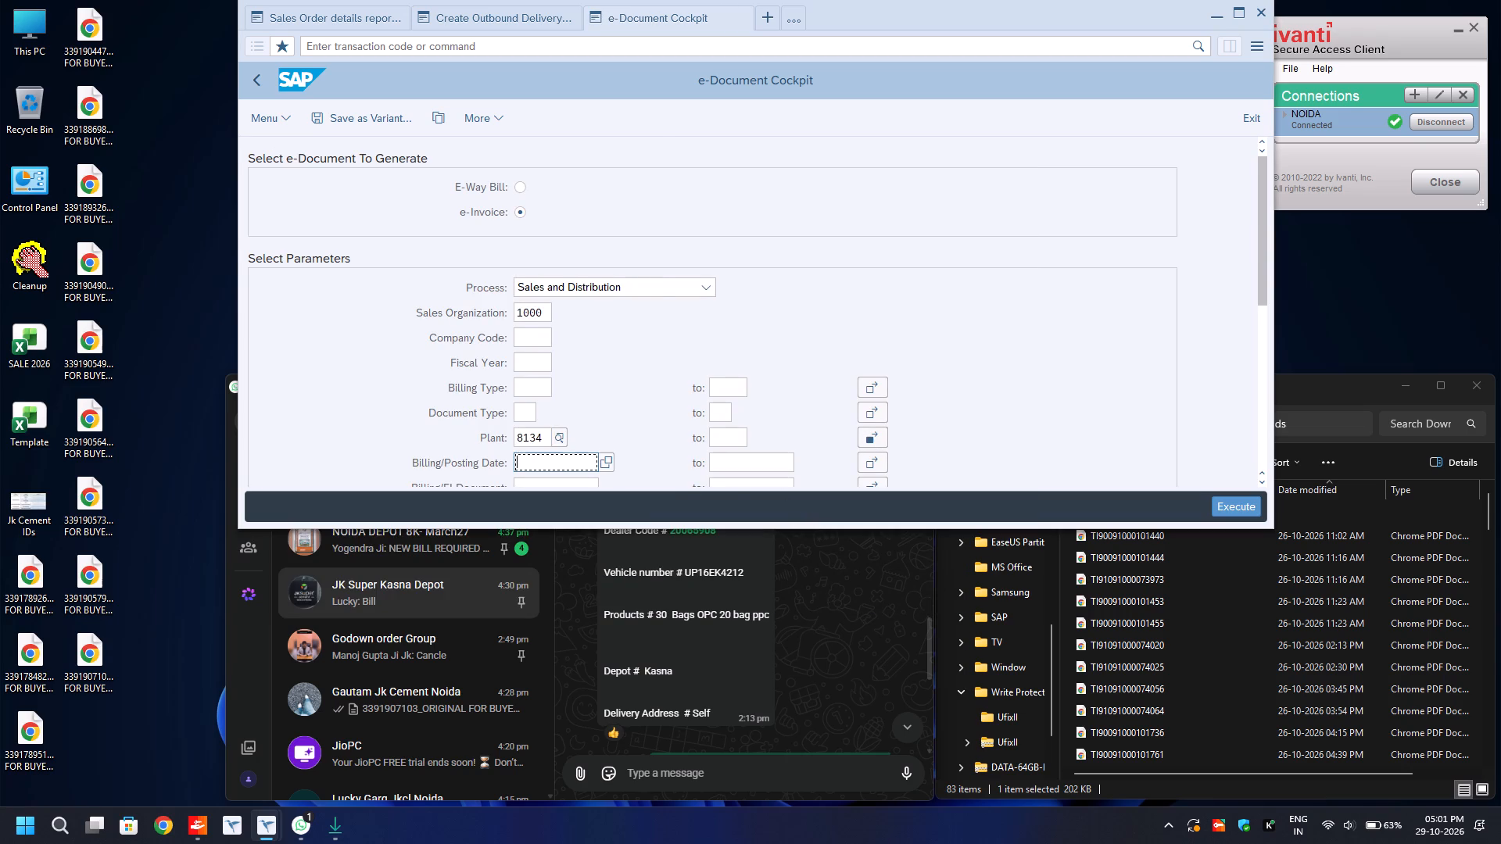
key("BackSpace")
key("Down")
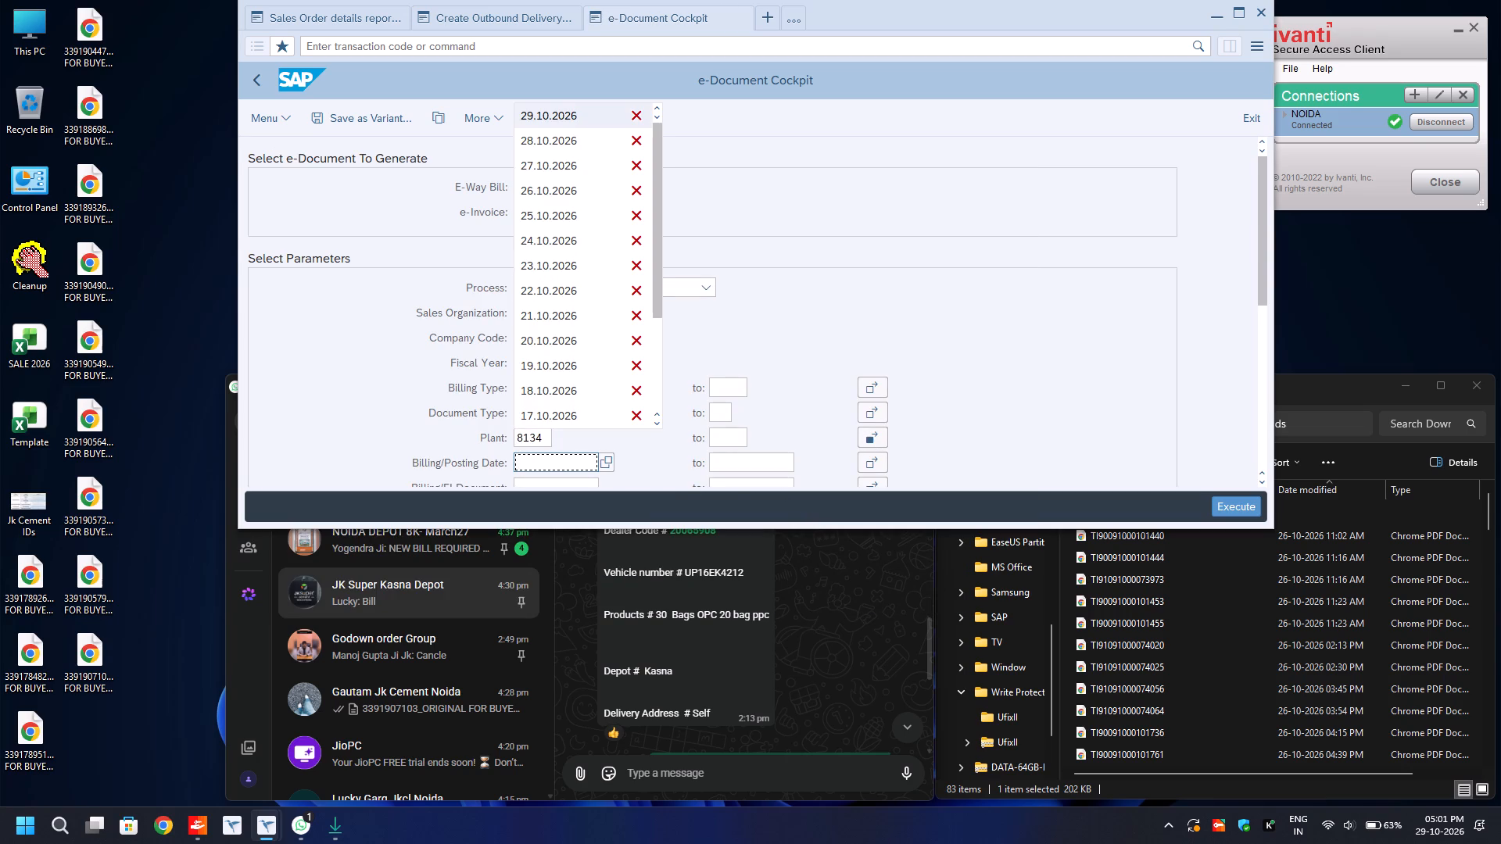
key("Return")
Run the e-invoice Status Report with the e-Invoice with E-Way Bill option.
scroll(583, 462, "down", 15)
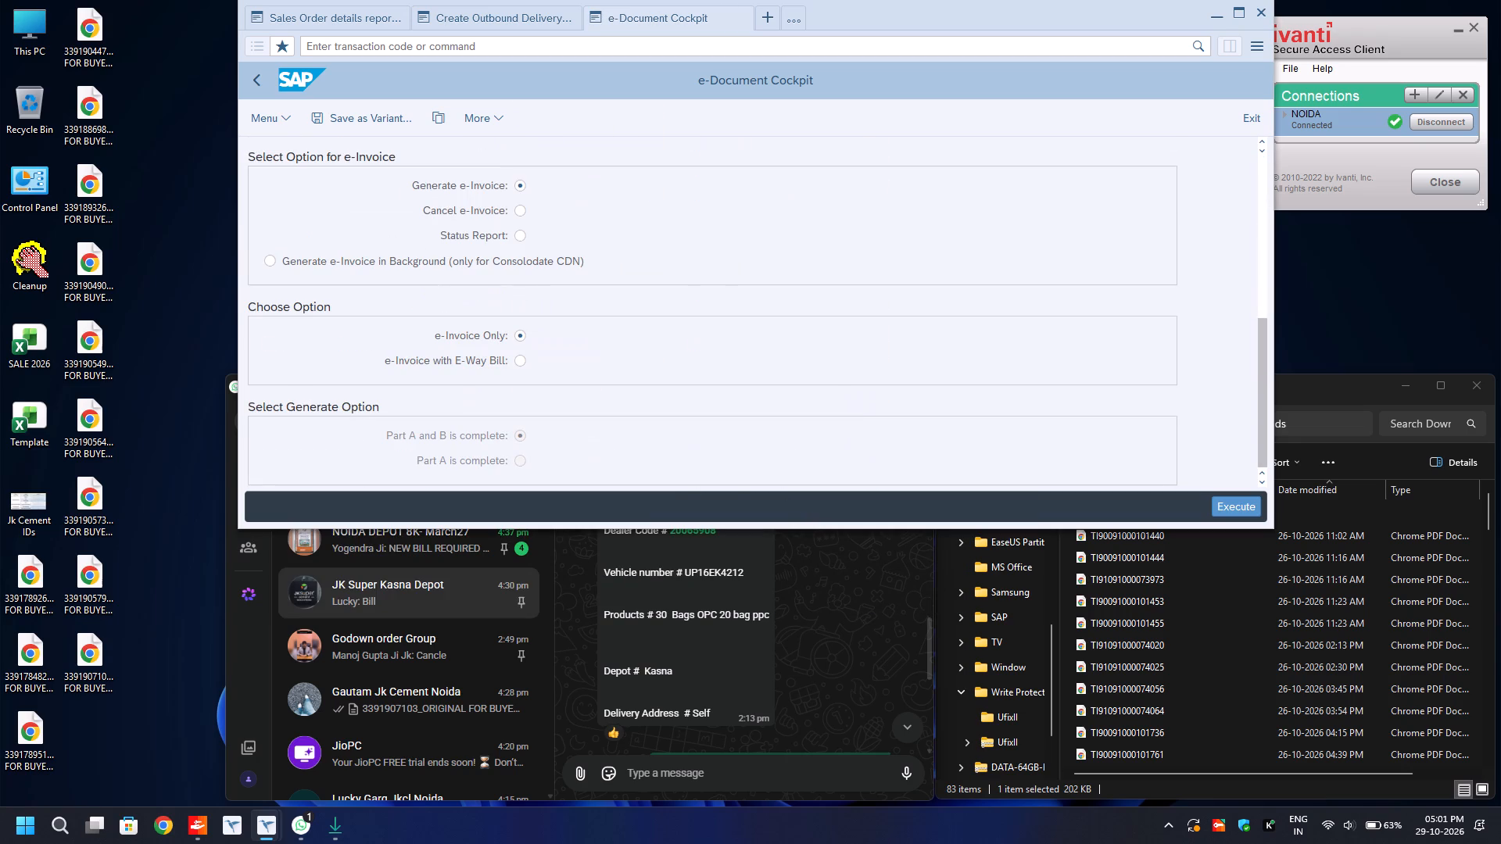
left_click(519, 249)
left_click(518, 237)
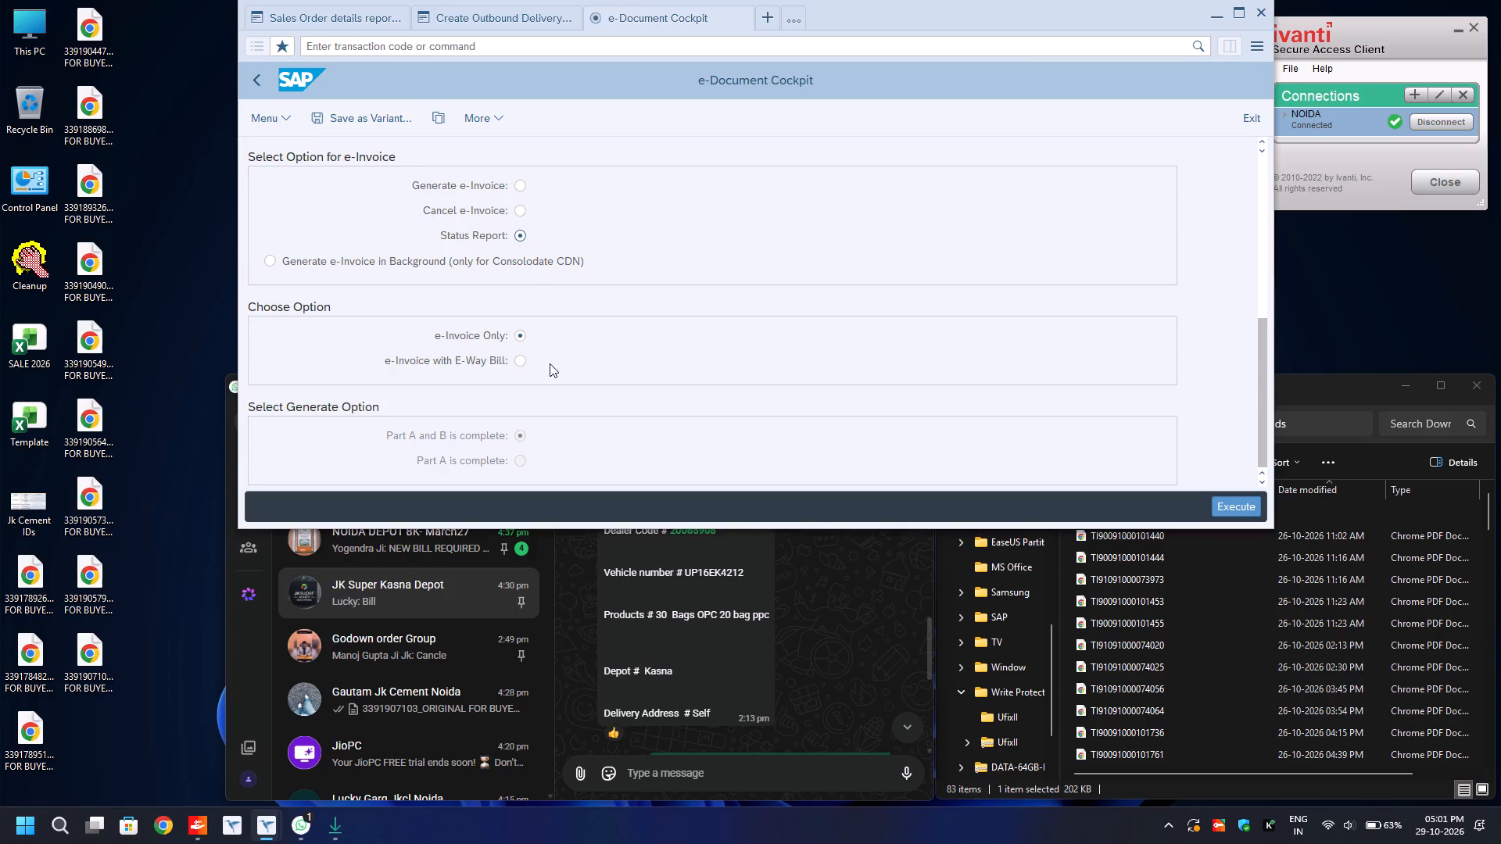
left_click(524, 365)
key("F8")
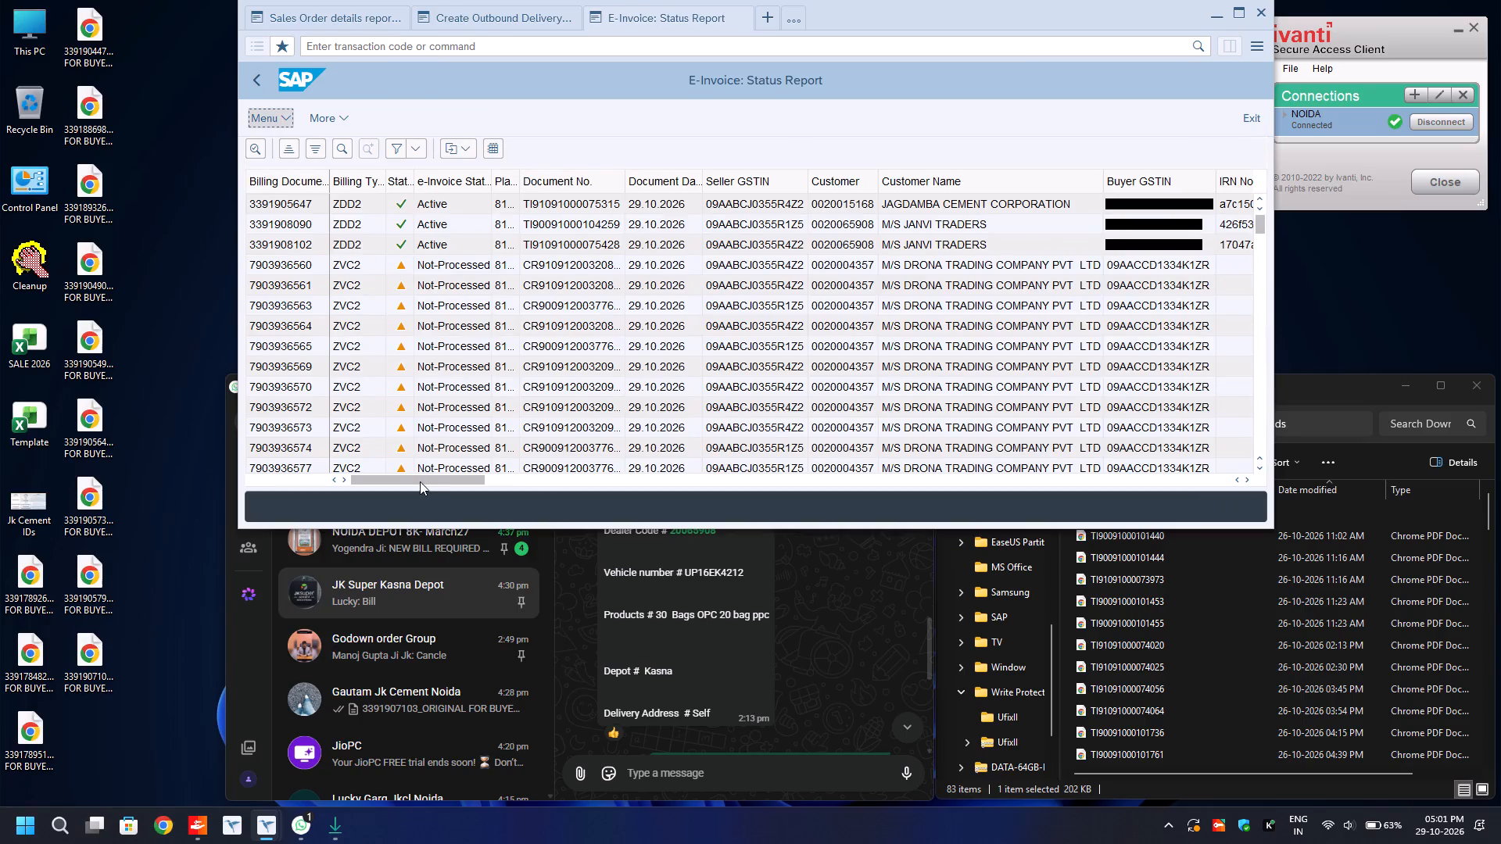
left_click_drag(420, 479, 1500, 467)
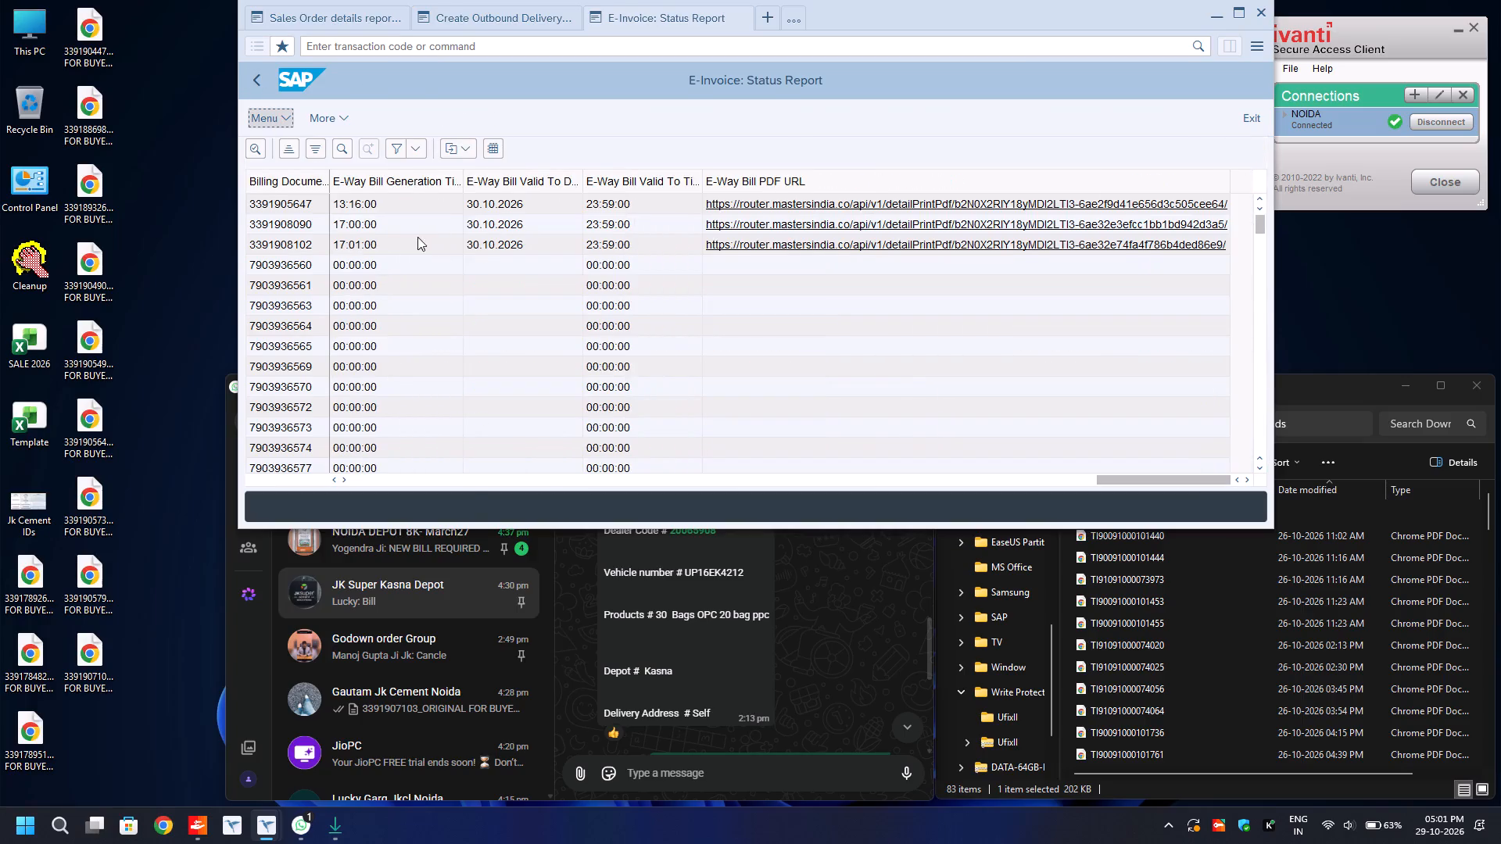
left_click(270, 221)
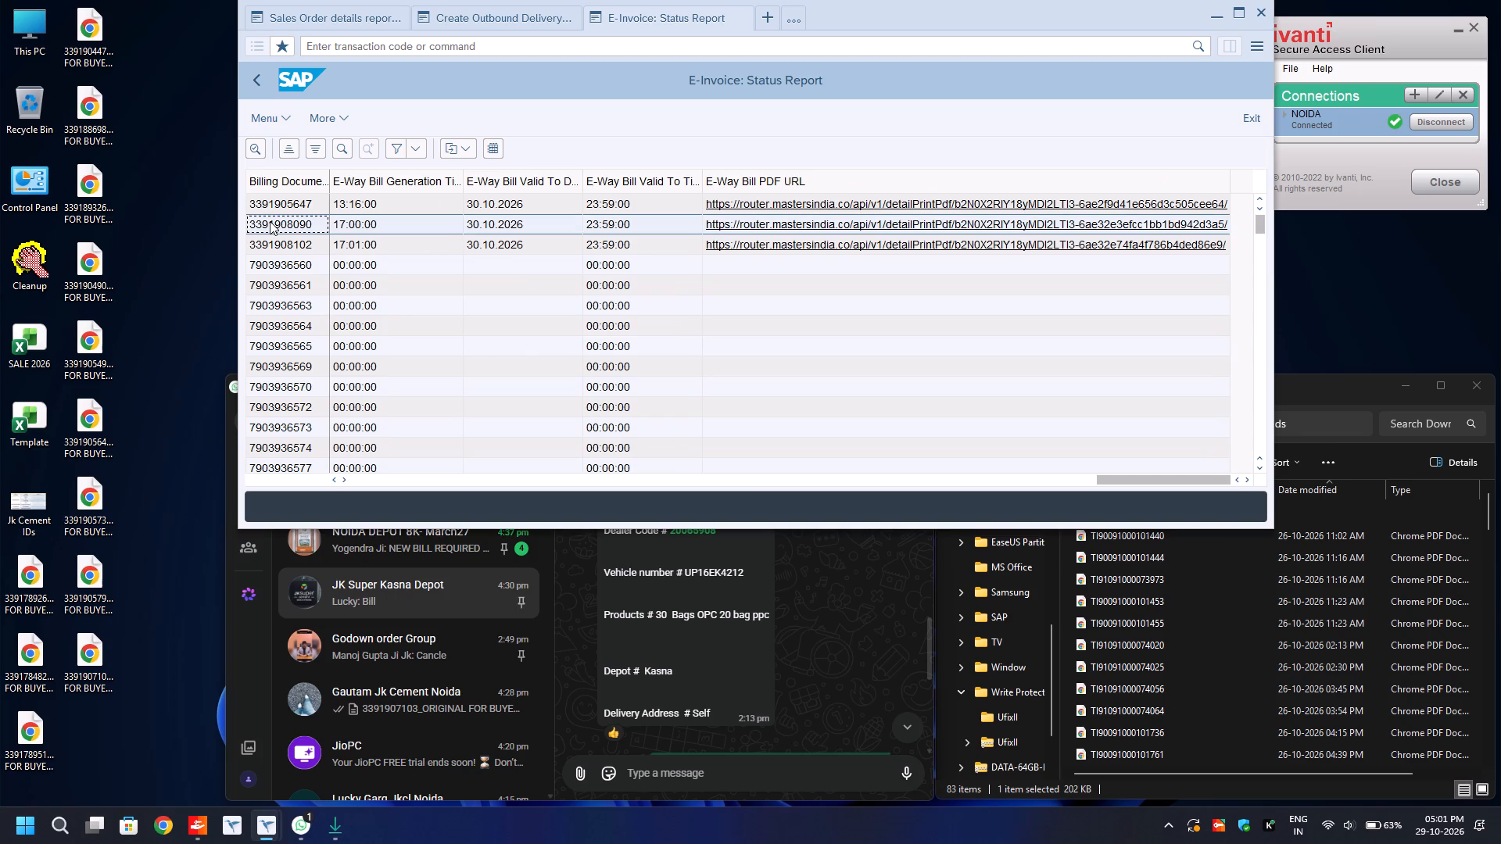
key("ctrl+y")
key("shift+Down")
key("ctrl+c")
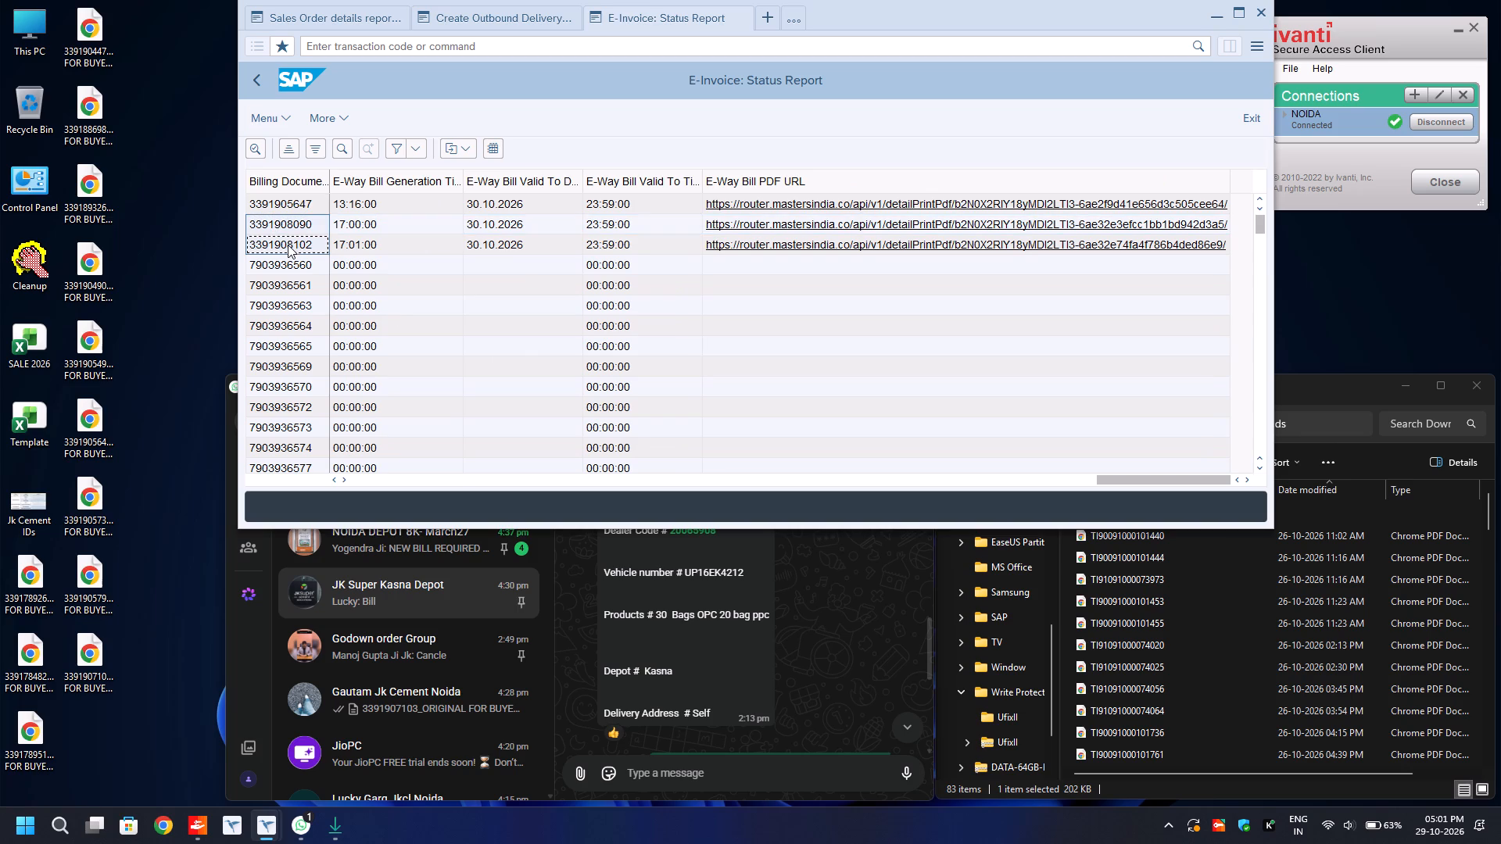
Open the ZSD105 Grey Invoice Print transaction from the favorites in a new session.
key("ctrl+n")
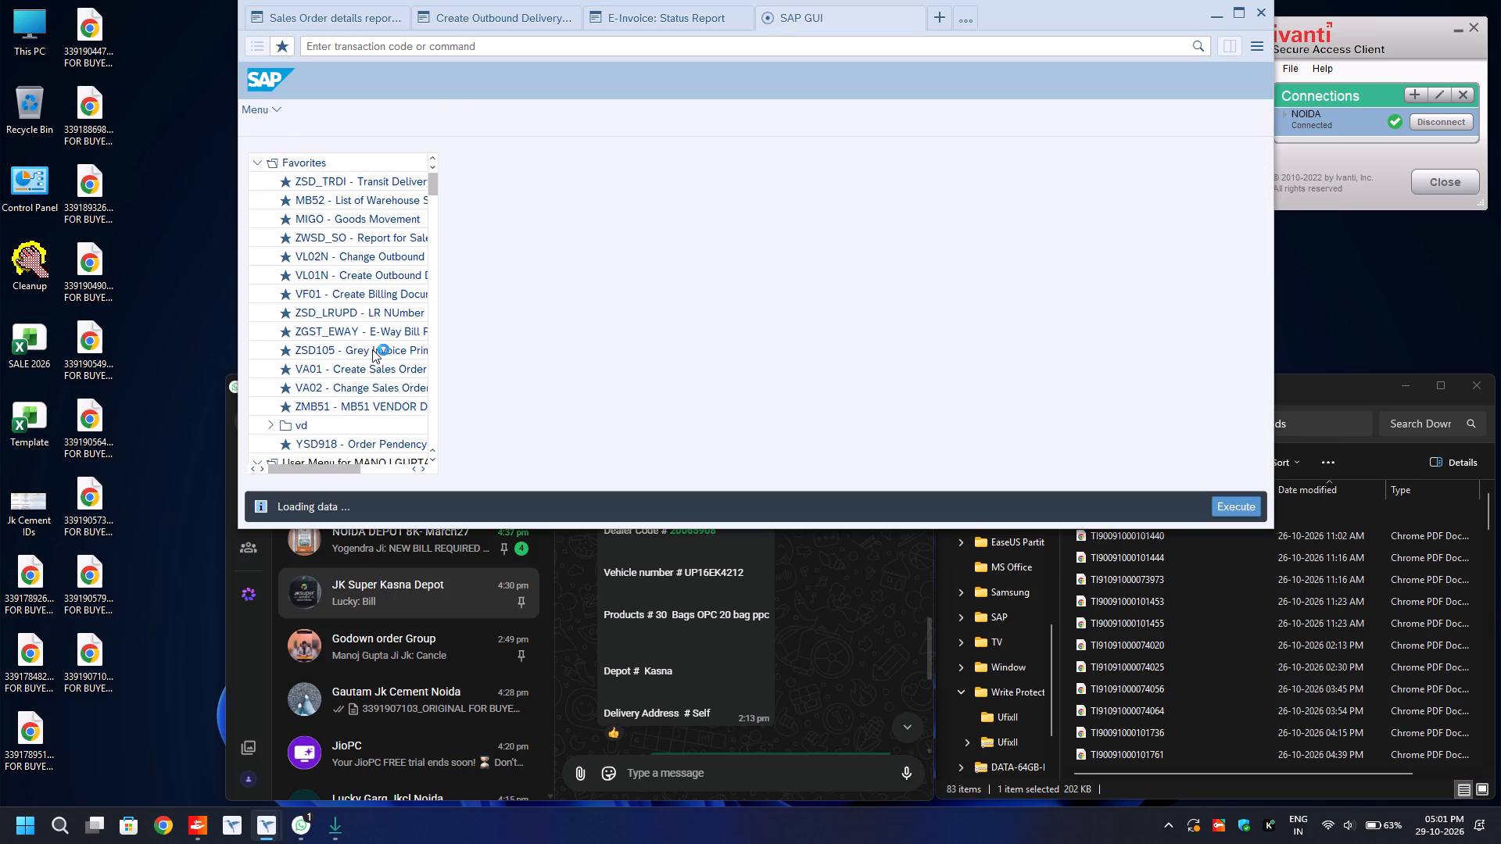
double_click(333, 351)
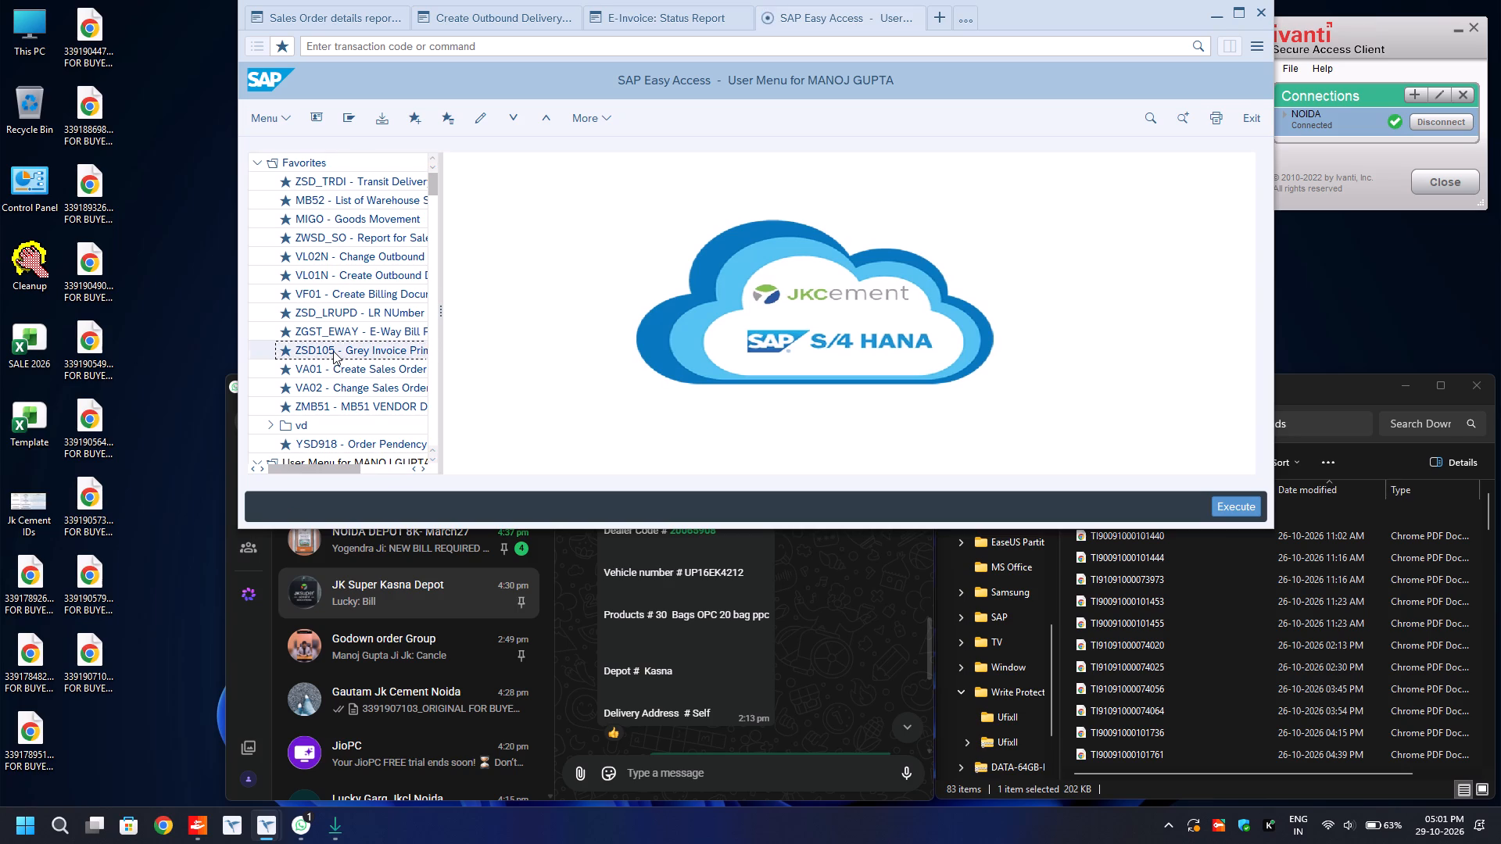
Paste the two copied M/S Janvi Traders numbers into the sales invoice's multiple selection for Billing Document and apply it.
key("Tab")
key("Tab")
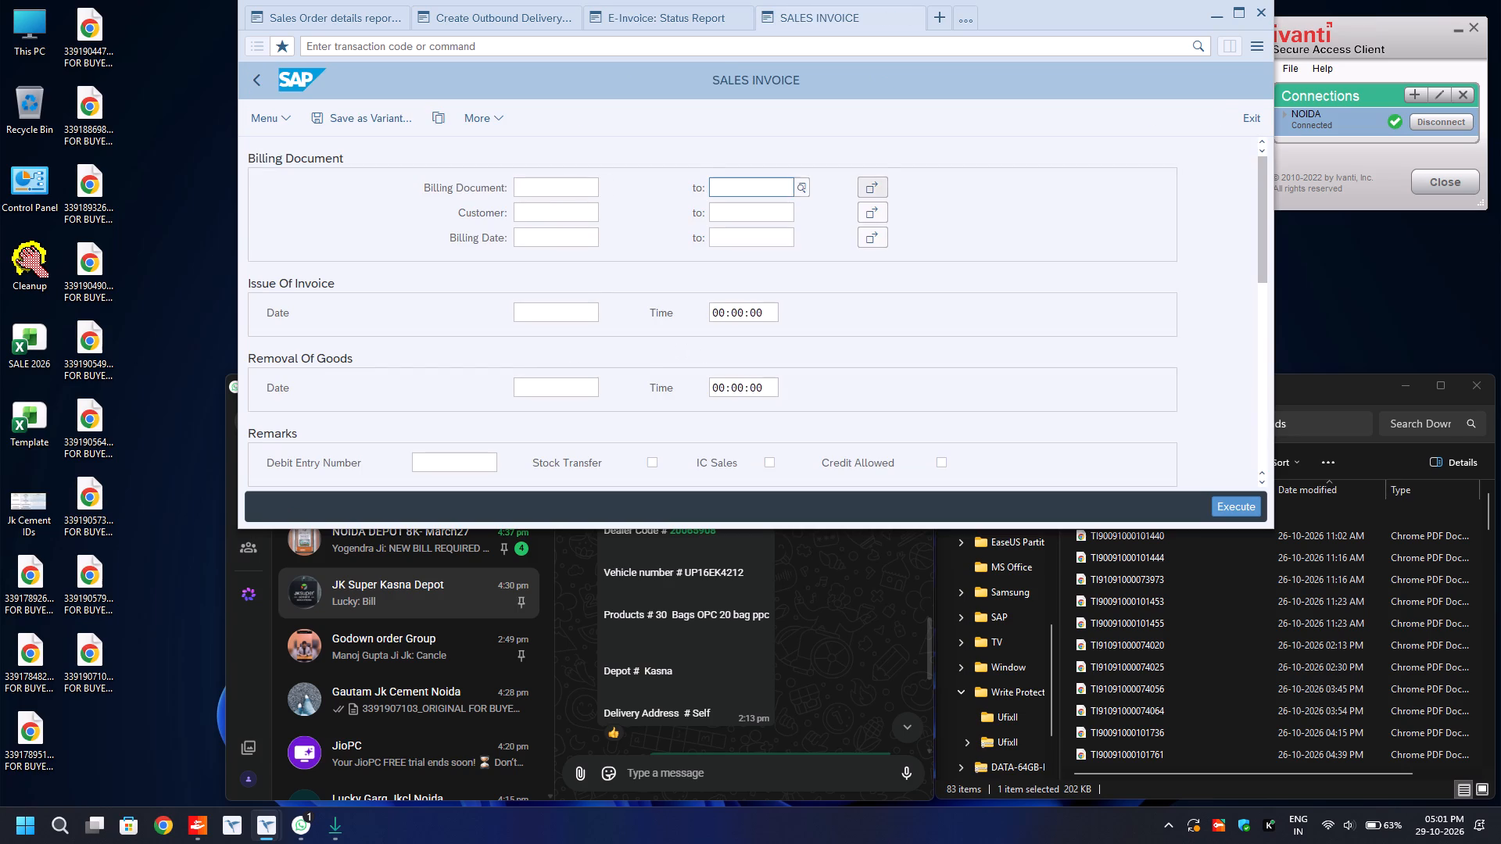
key("space")
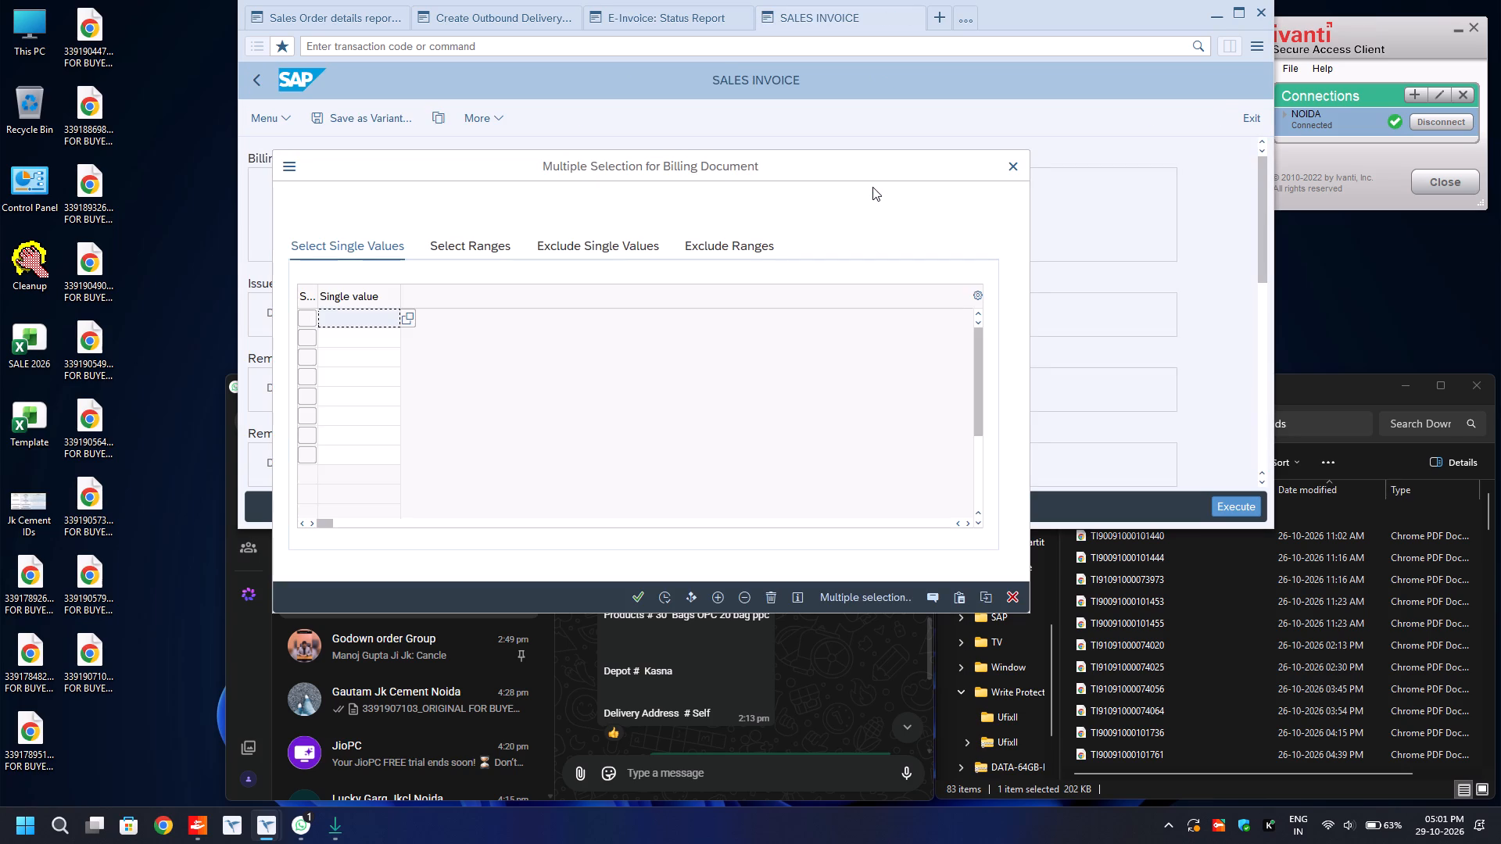
key("ctrl+v")
key("F8")
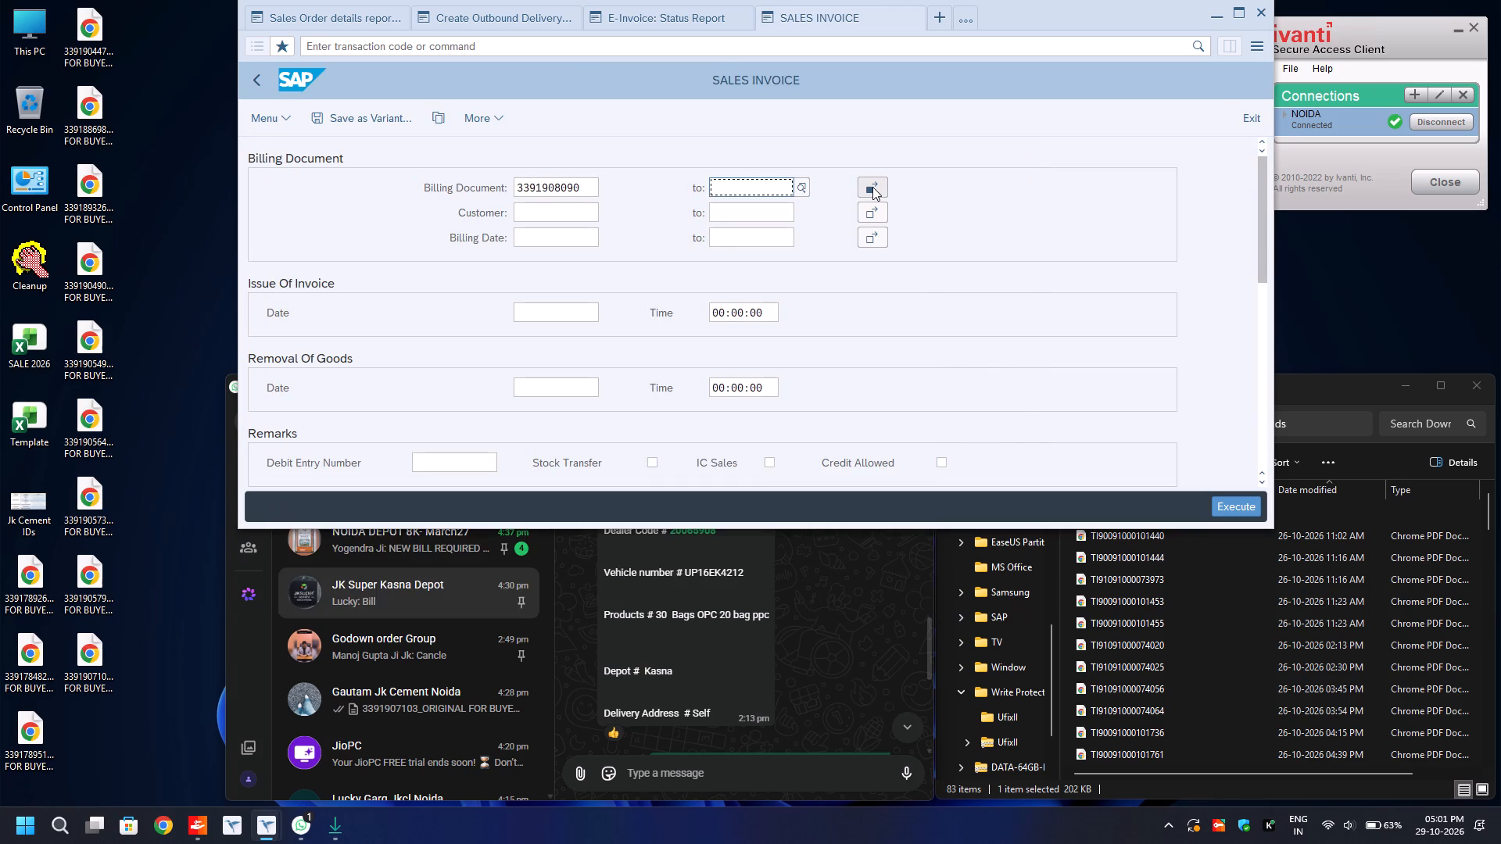
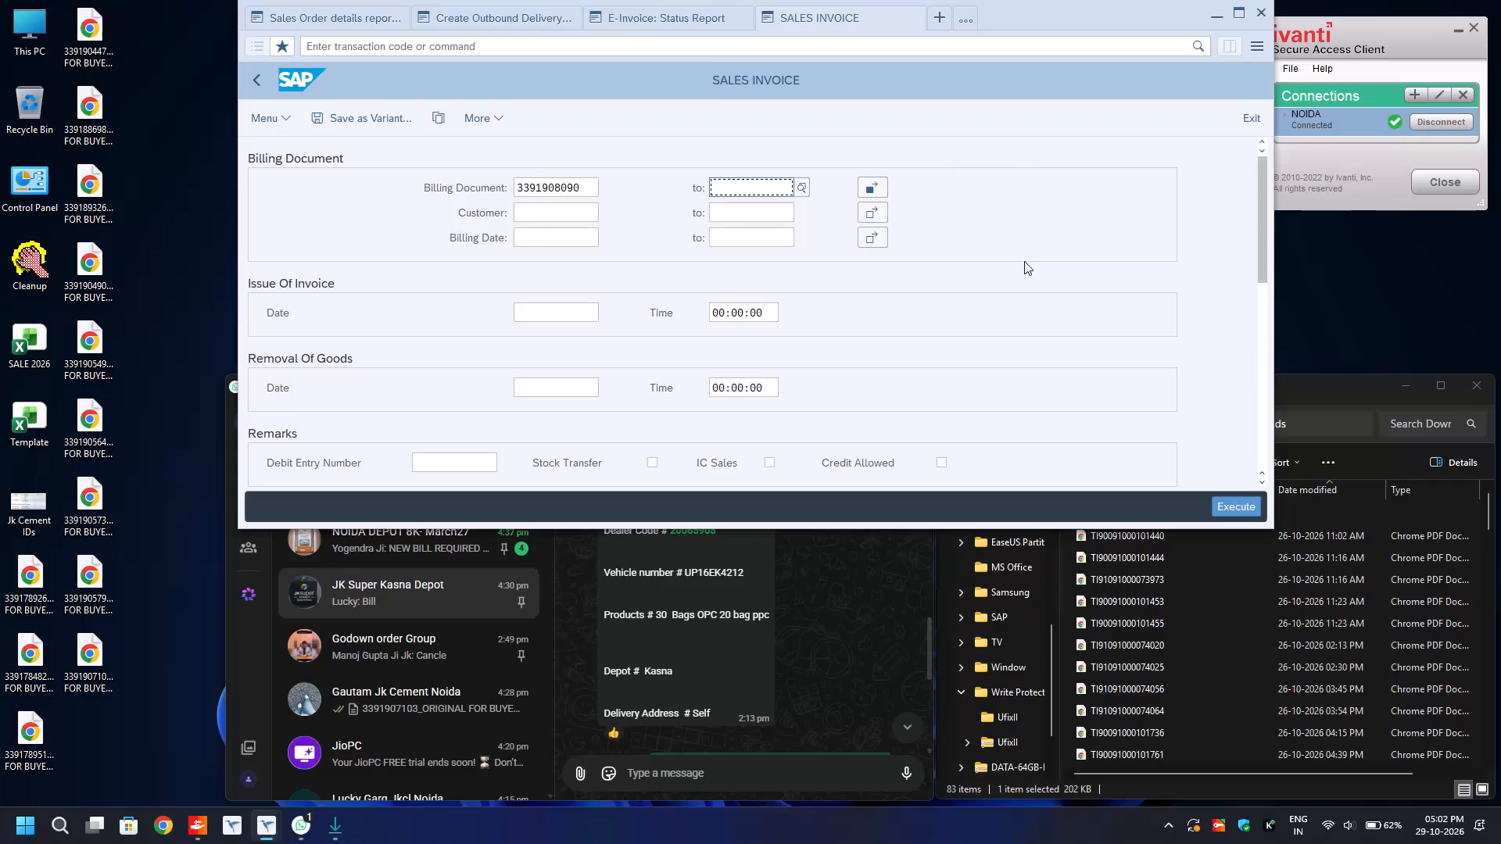
Run the sales invoice with A4 Page Print, Digitally Signed and Add New Signature enabled and the signature option set to Download.
scroll(1024, 261, "down", 7)
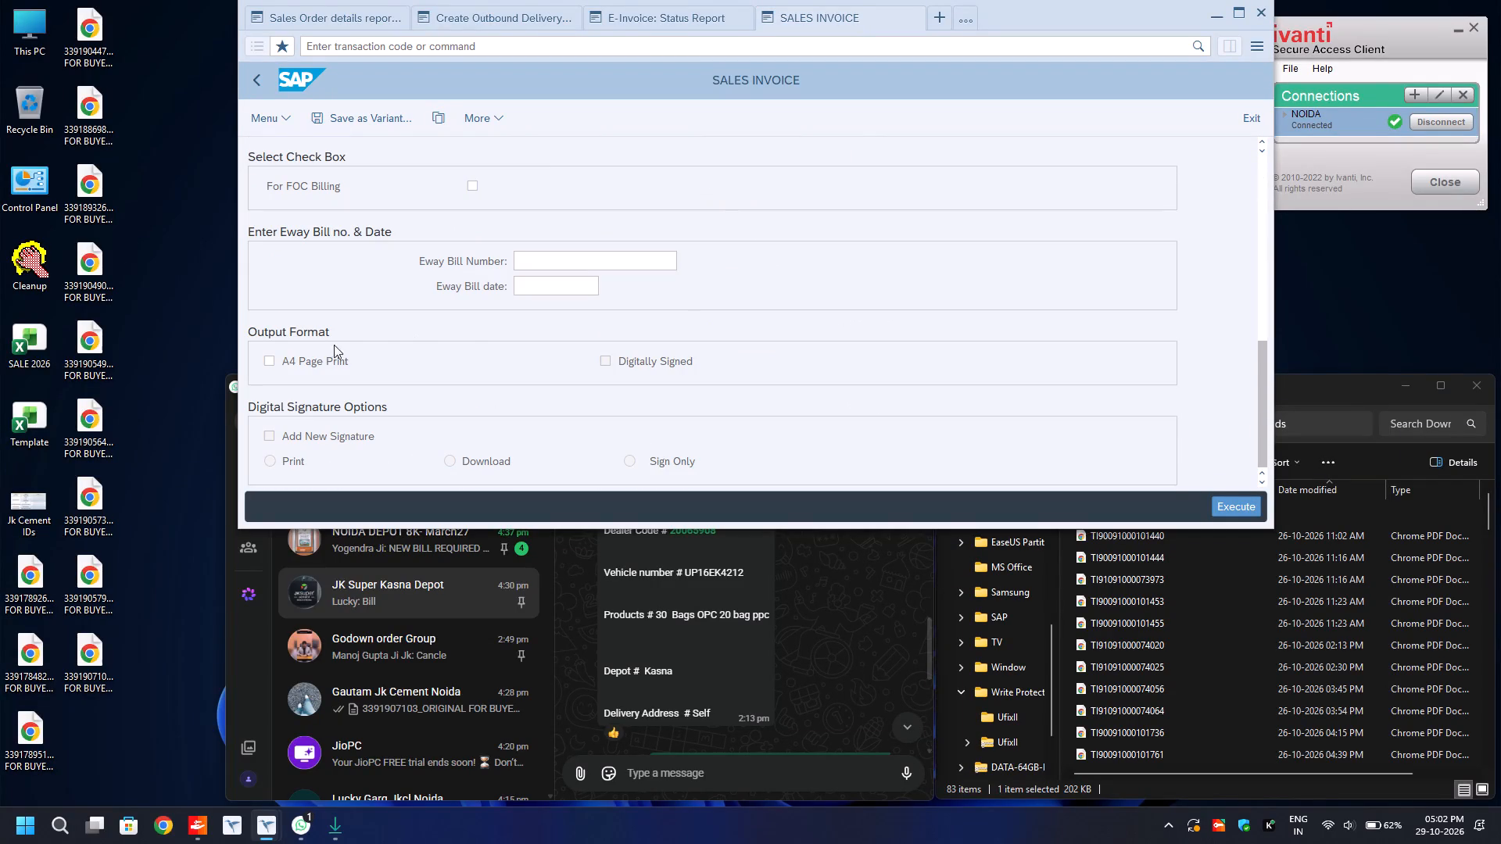
left_click(272, 359)
key("Tab")
key("space")
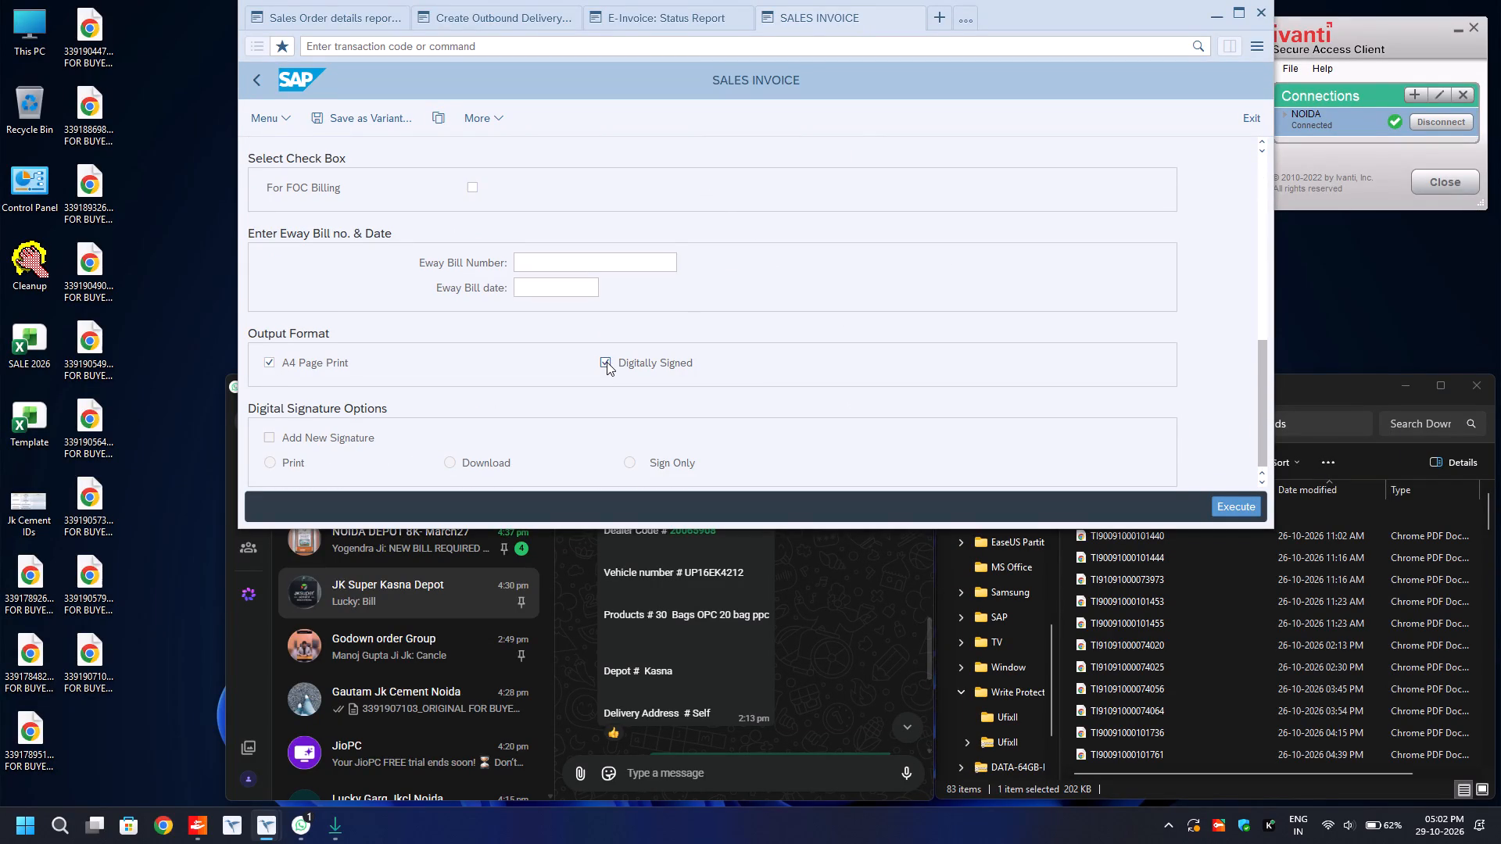
key("Tab")
key("space")
key("Tab")
key("Right")
key("F8")
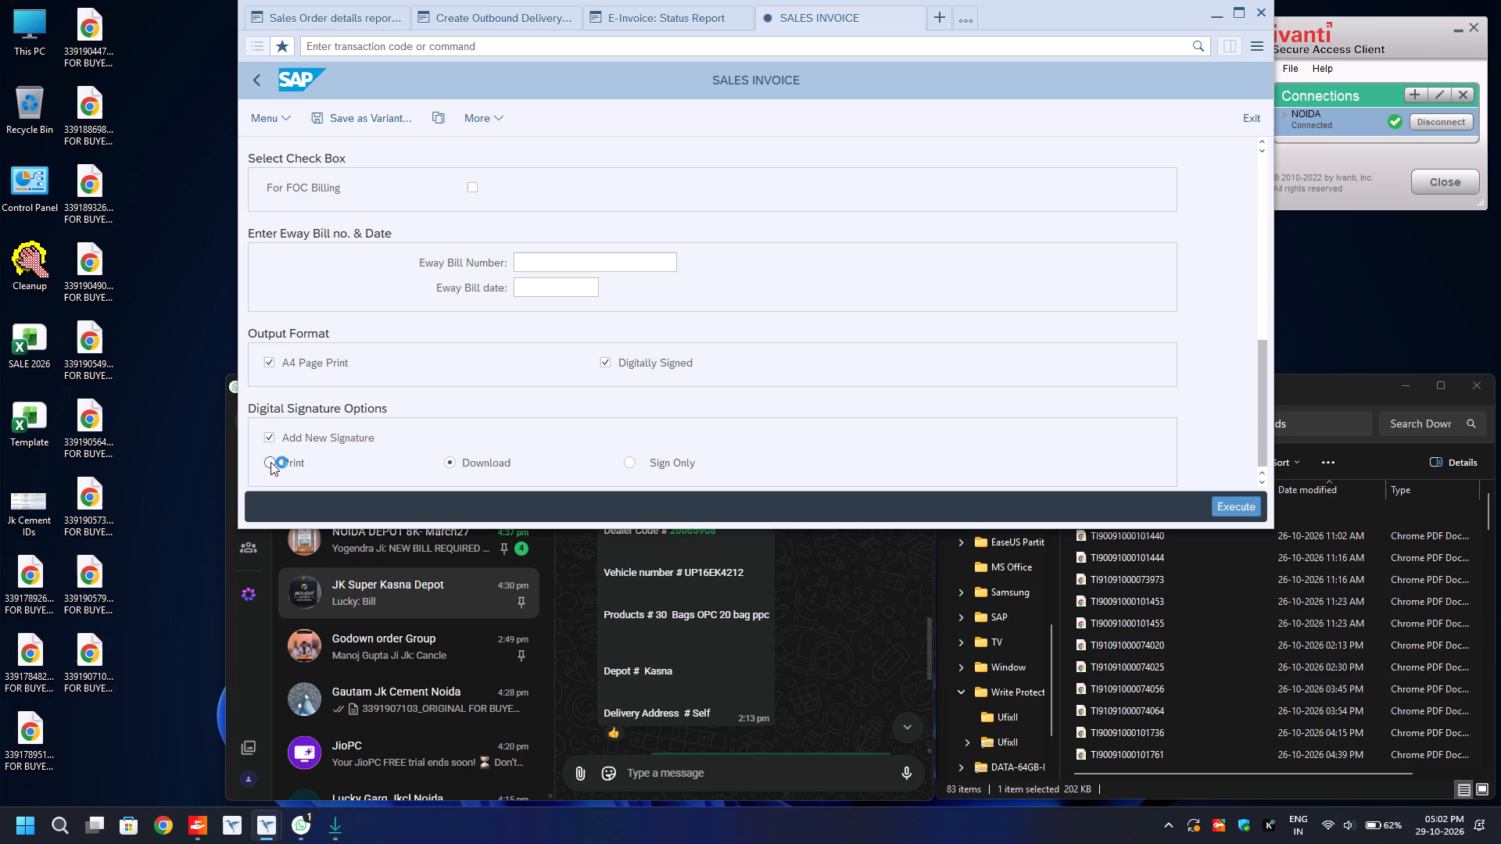
Choose only the Original For Buyer copy for the invoices and confirm the selection.
key("space")
key("Return")
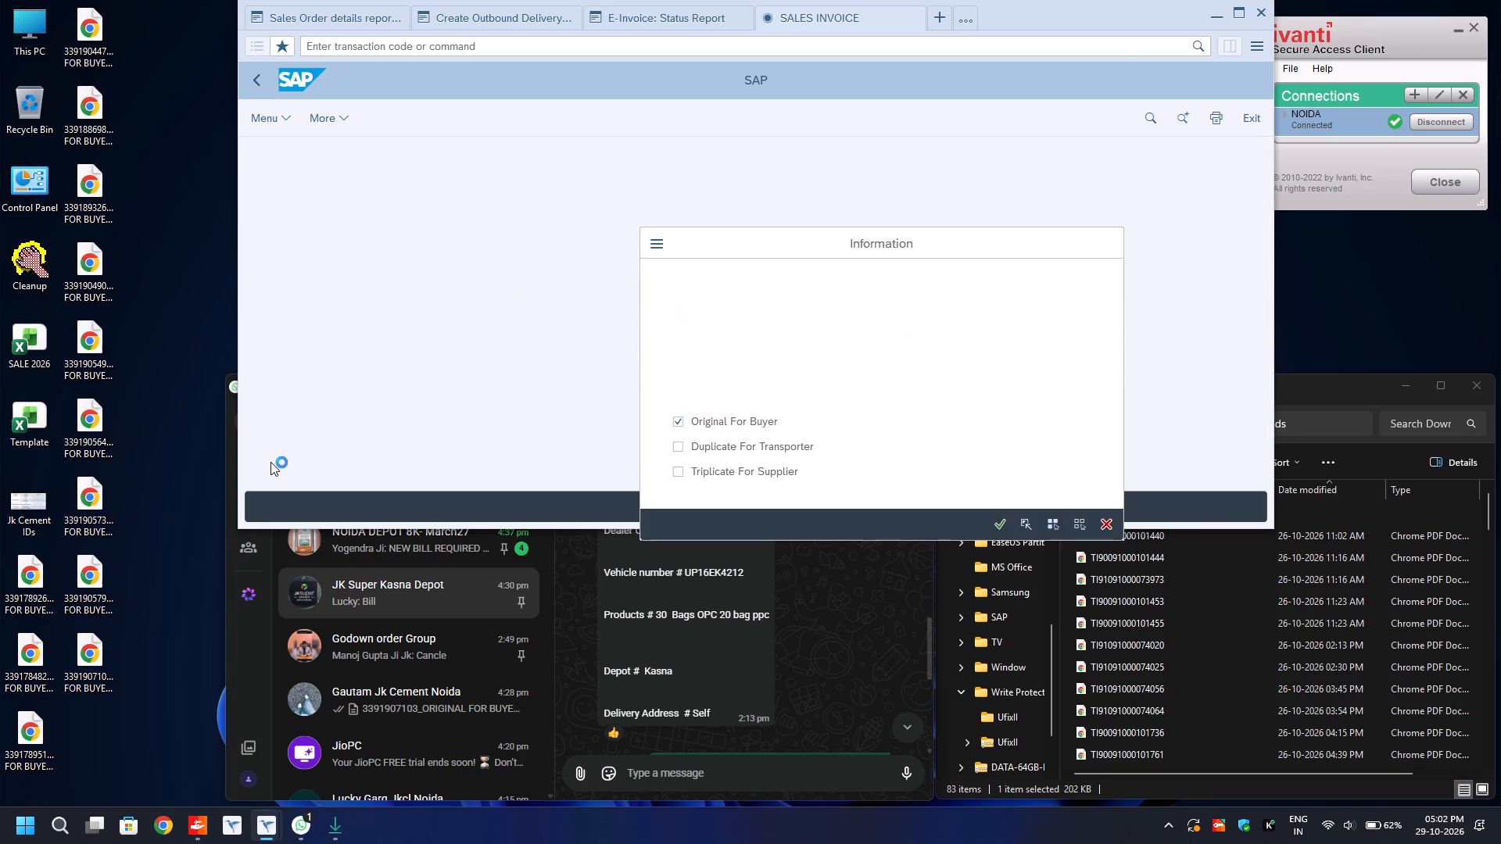
left_click(656, 17)
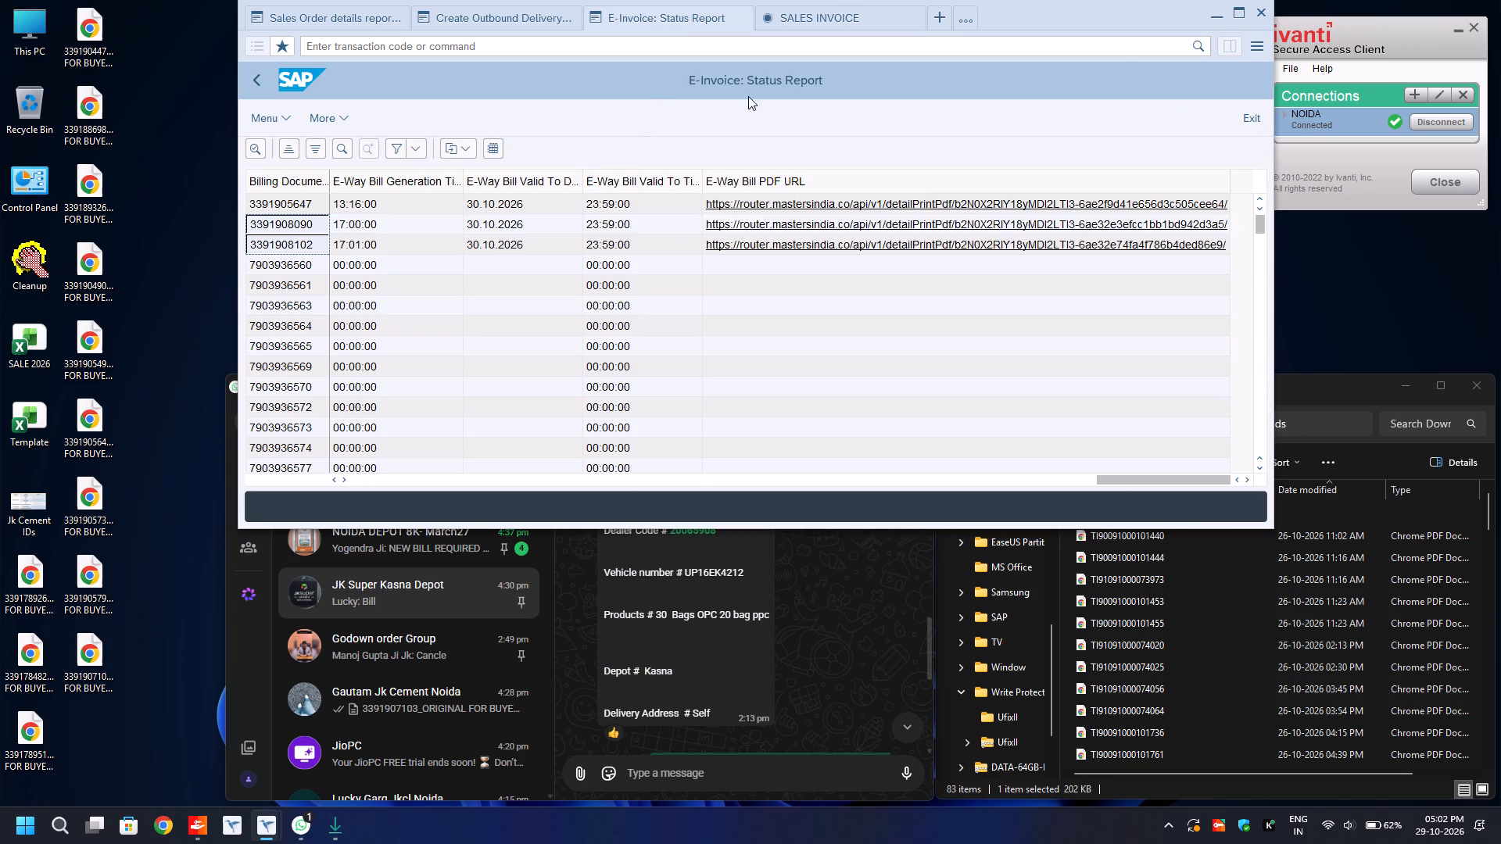
left_click(920, 225)
key("Left")
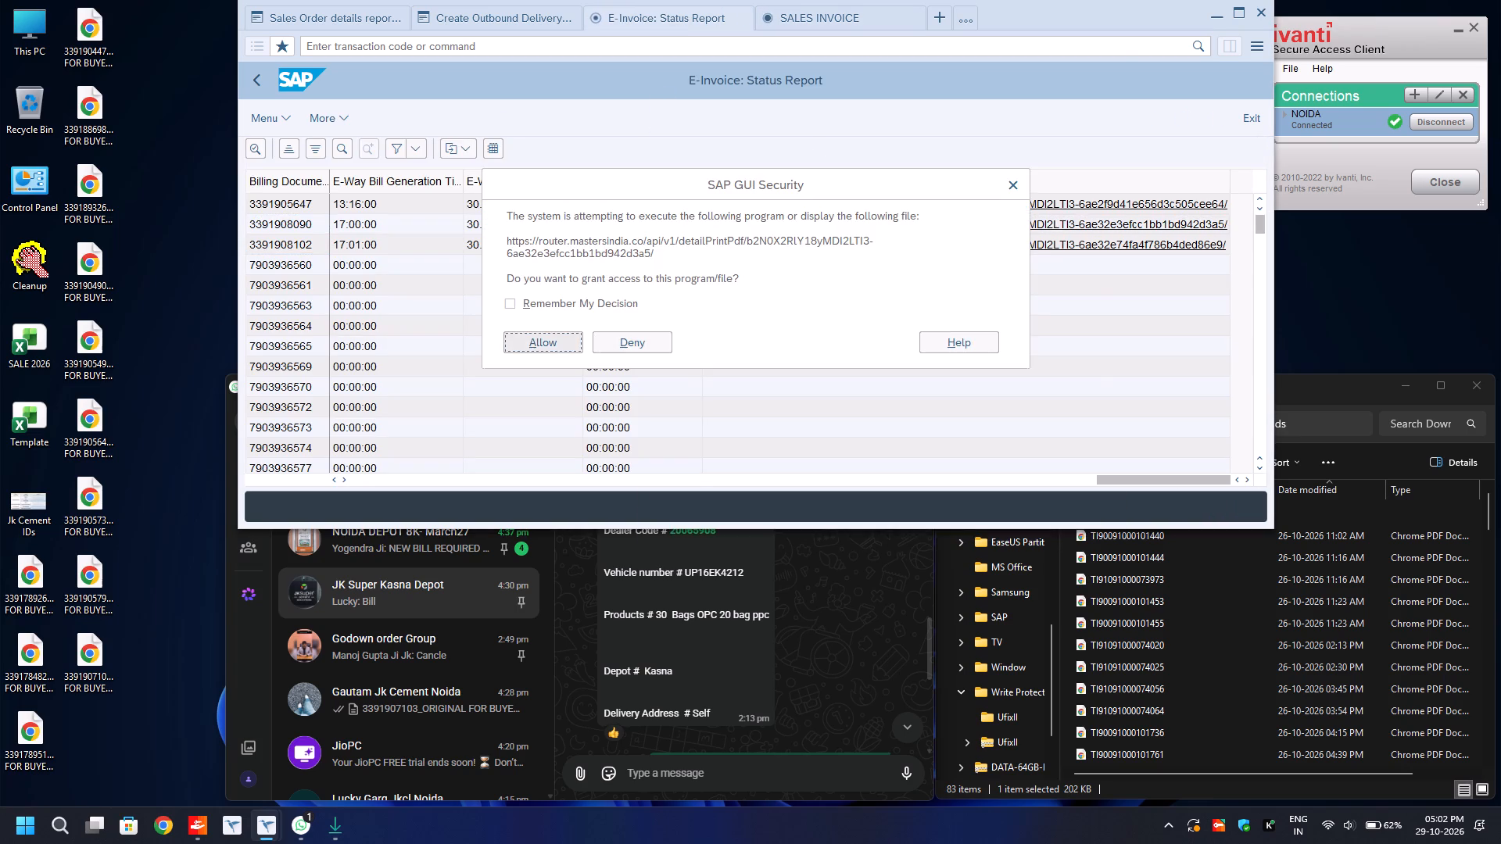
key("Return")
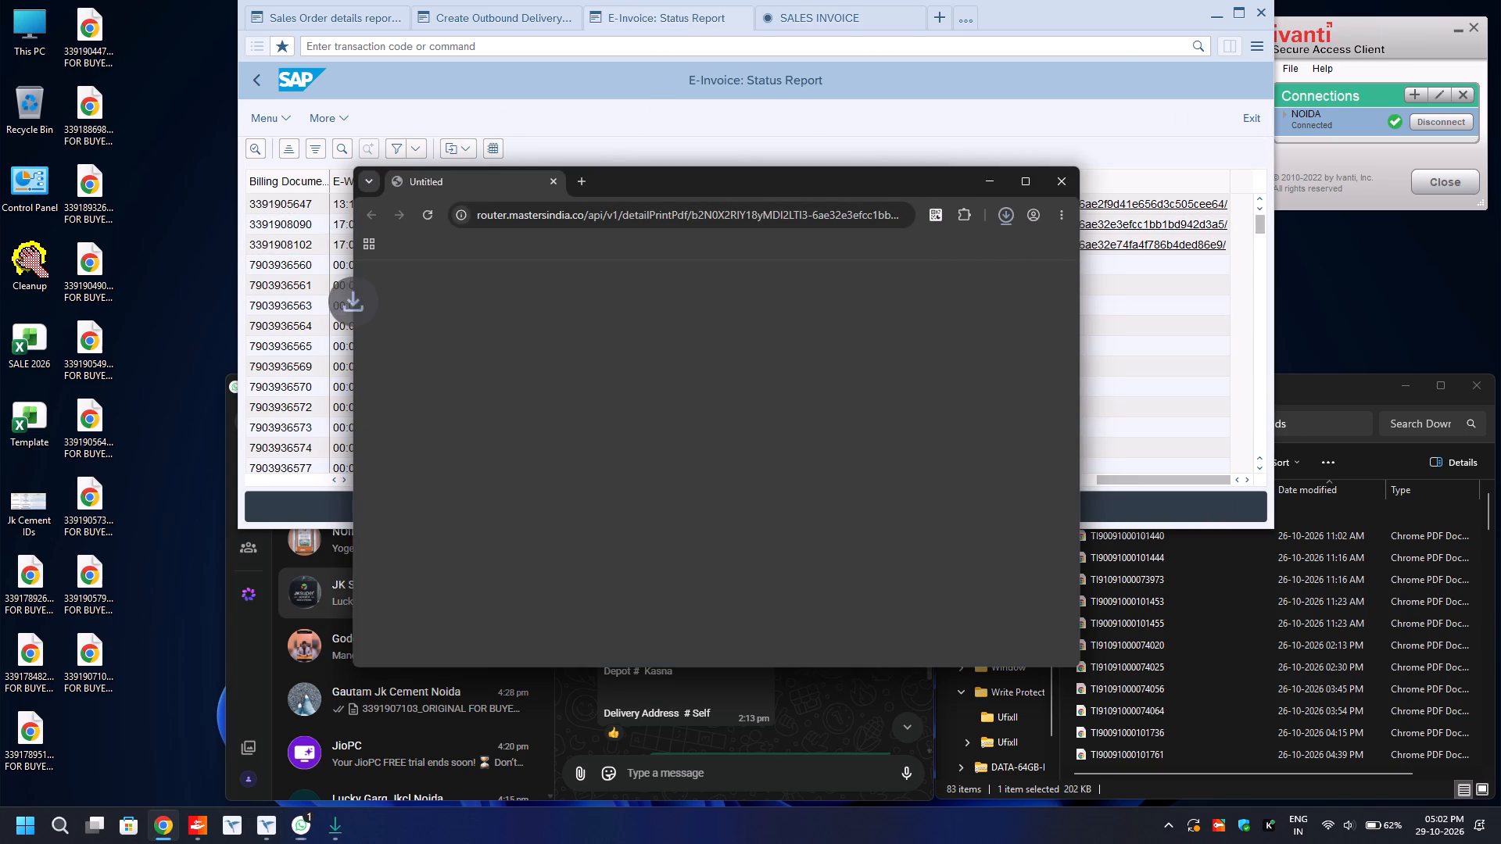
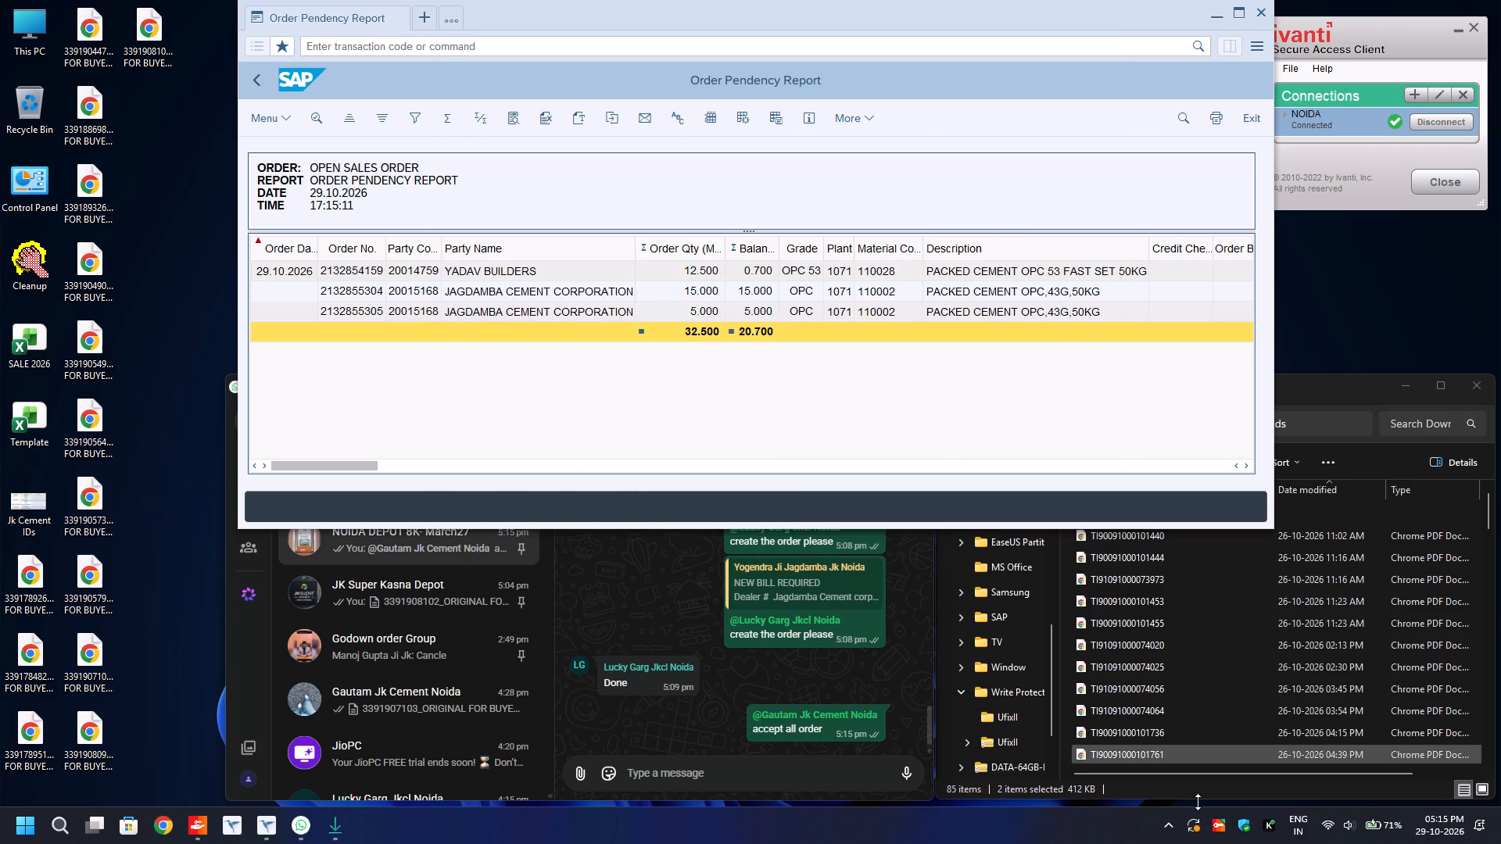
Switch to the Windows Update page in Settings to check the status of available updates.
left_click(1201, 833)
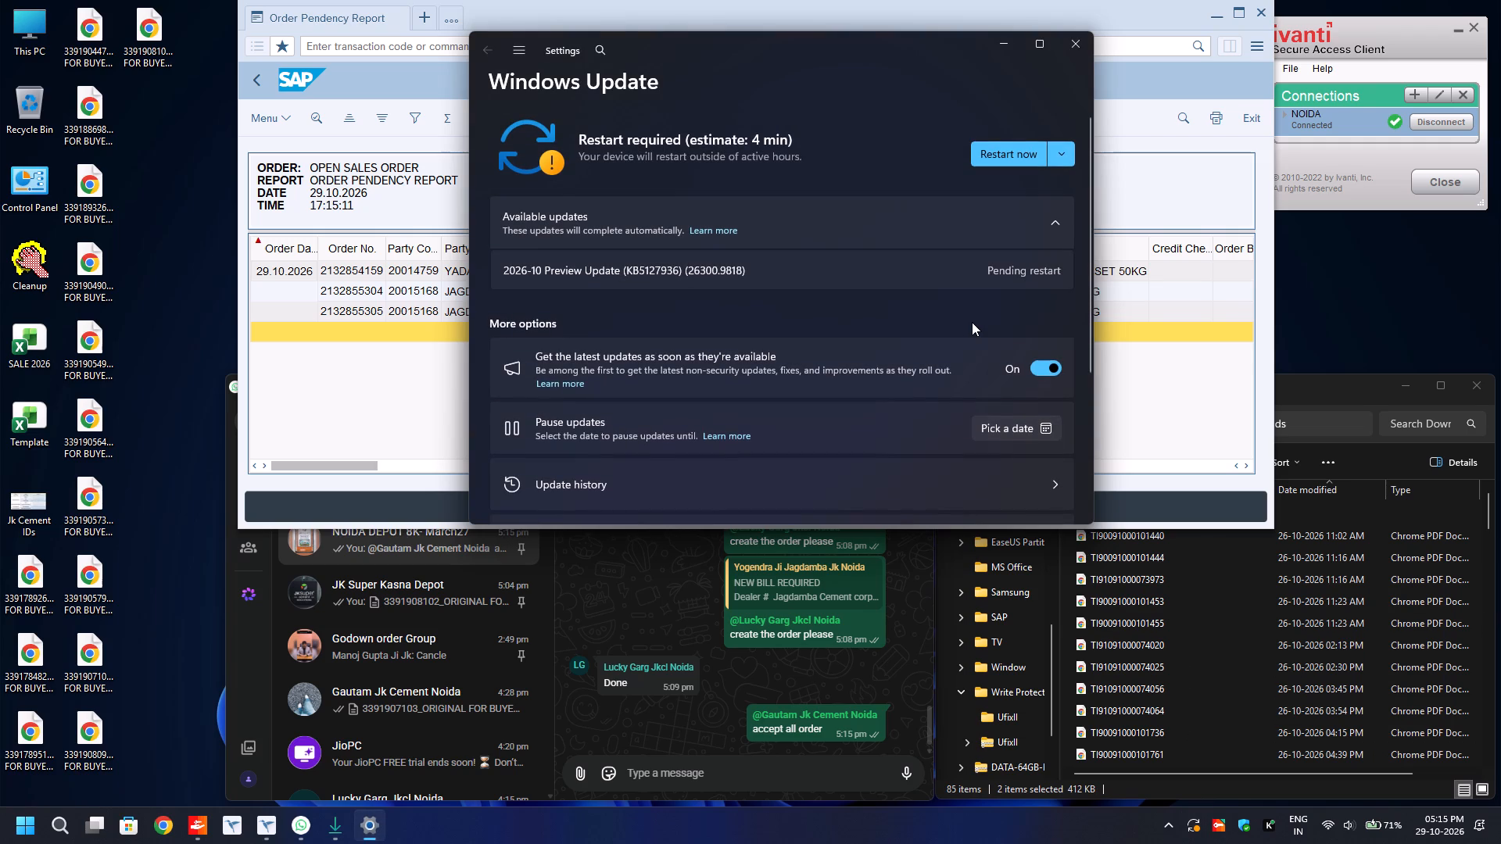